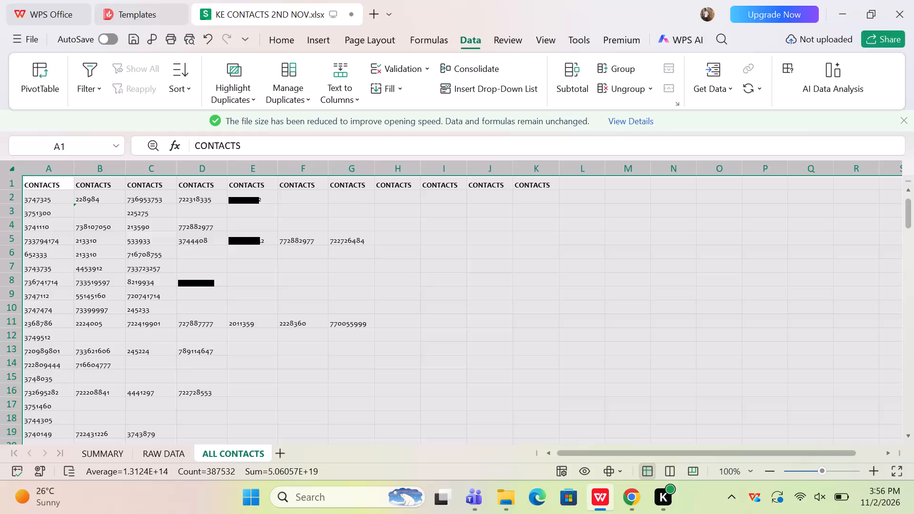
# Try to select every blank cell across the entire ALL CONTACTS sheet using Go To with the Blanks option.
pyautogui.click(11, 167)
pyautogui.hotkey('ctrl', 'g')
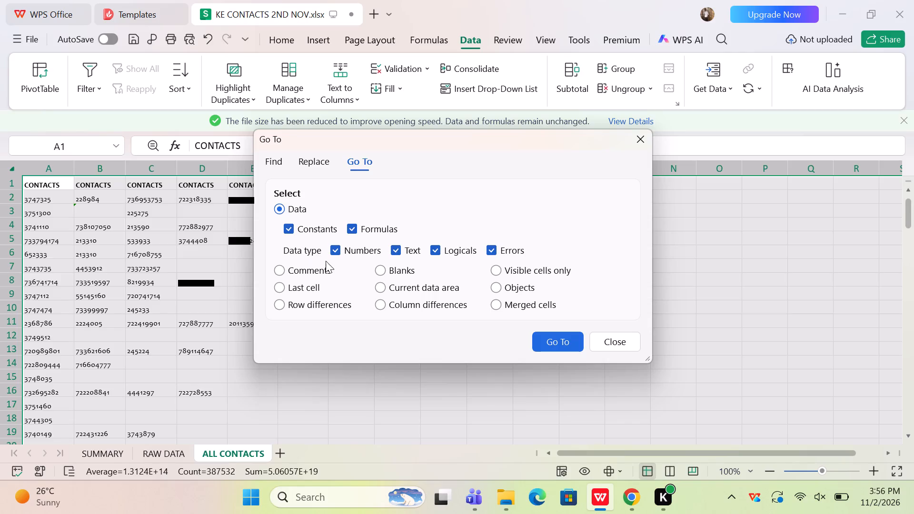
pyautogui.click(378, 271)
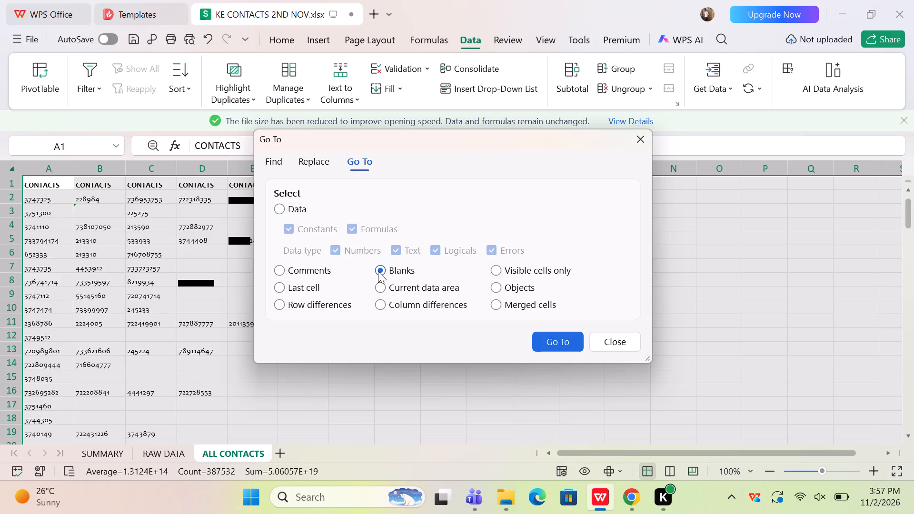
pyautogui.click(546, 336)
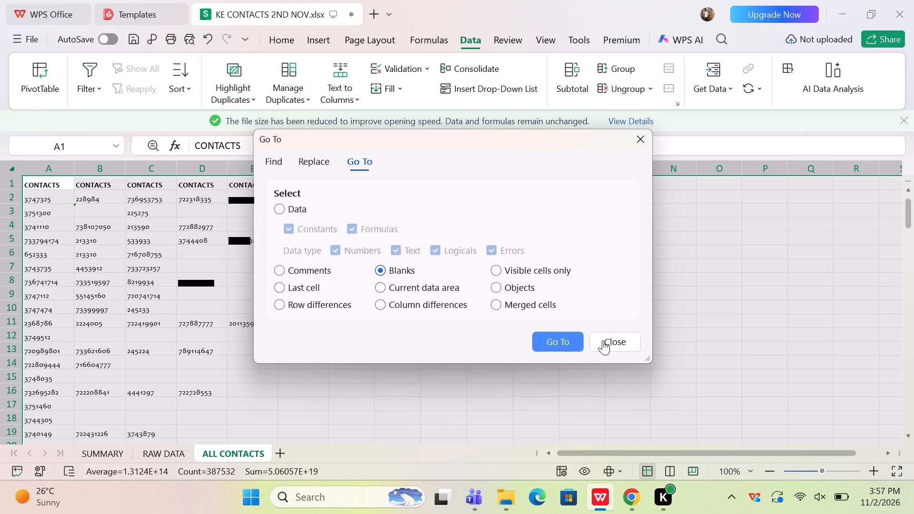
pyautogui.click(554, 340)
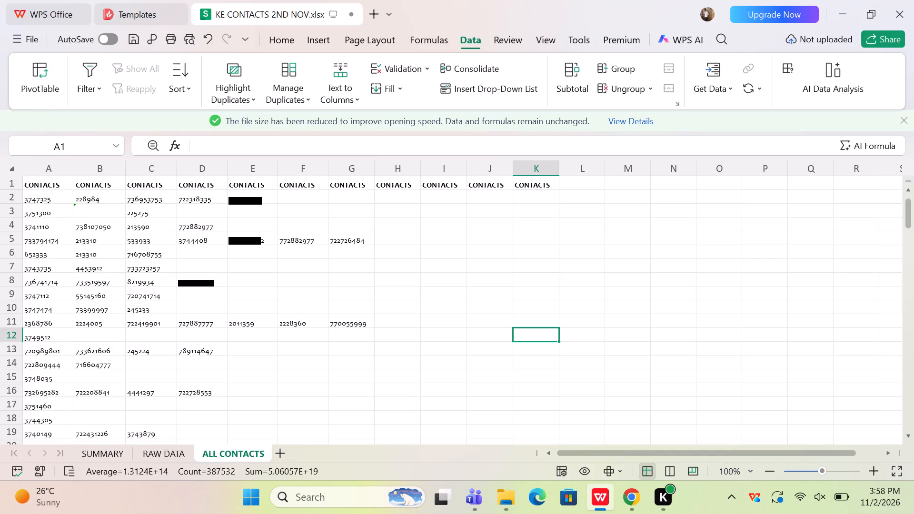
# Reselect the entire ALL CONTACTS sheet and run Go To with the Blanks option to select its empty cells.
pyautogui.click(10, 166)
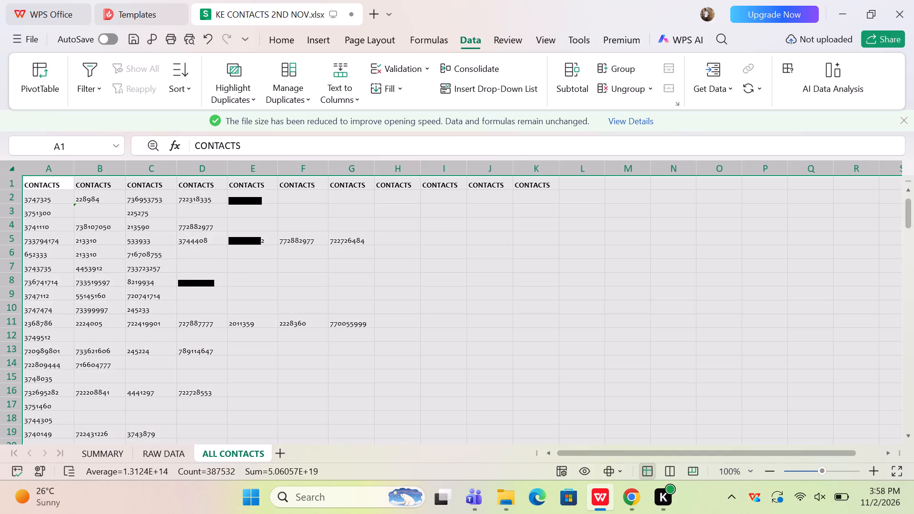
pyautogui.hotkey('ctrl', 'g')
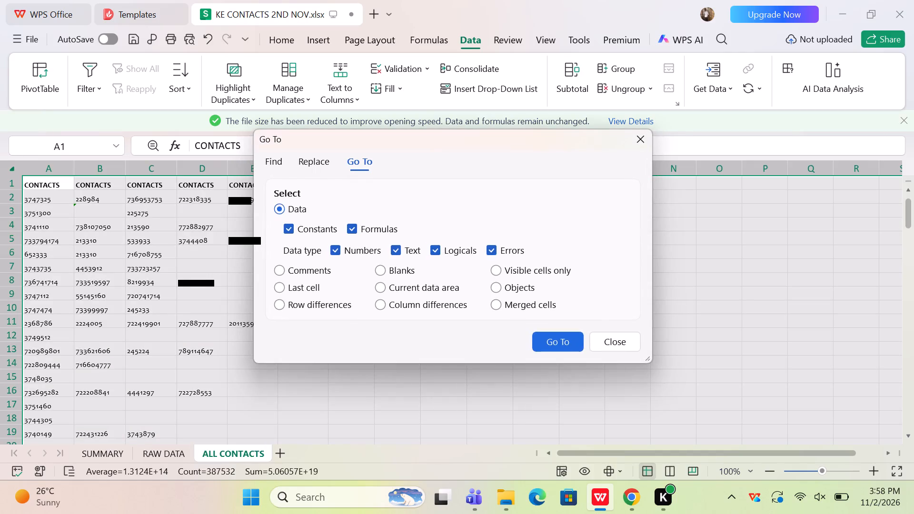
pyautogui.click(383, 270)
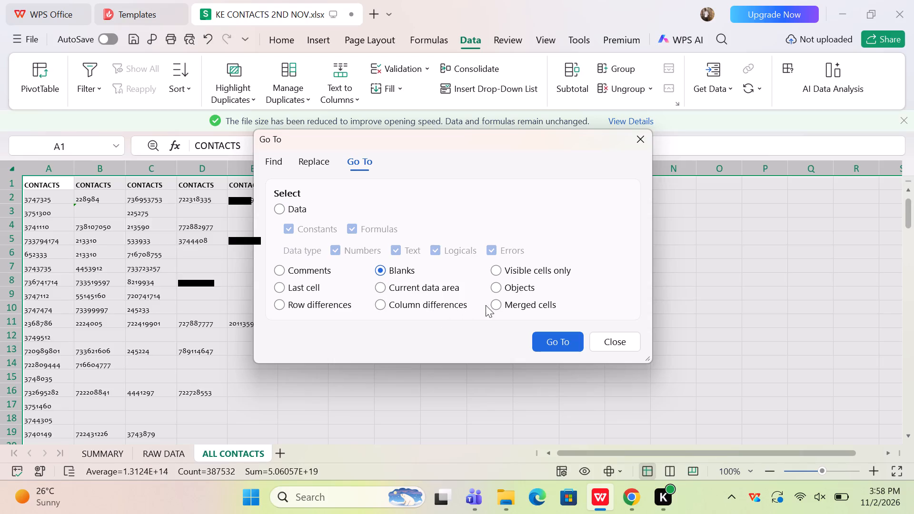
pyautogui.click(546, 334)
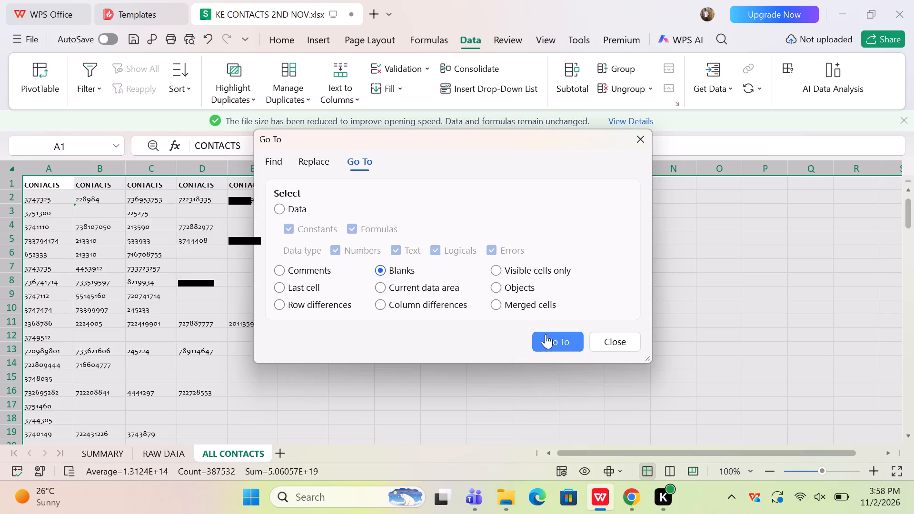
pyautogui.click(496, 306)
pyautogui.click(561, 340)
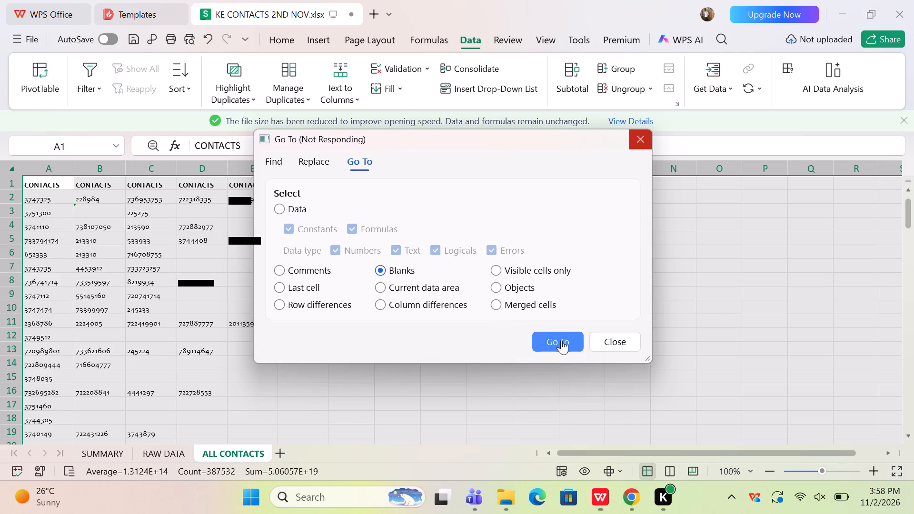
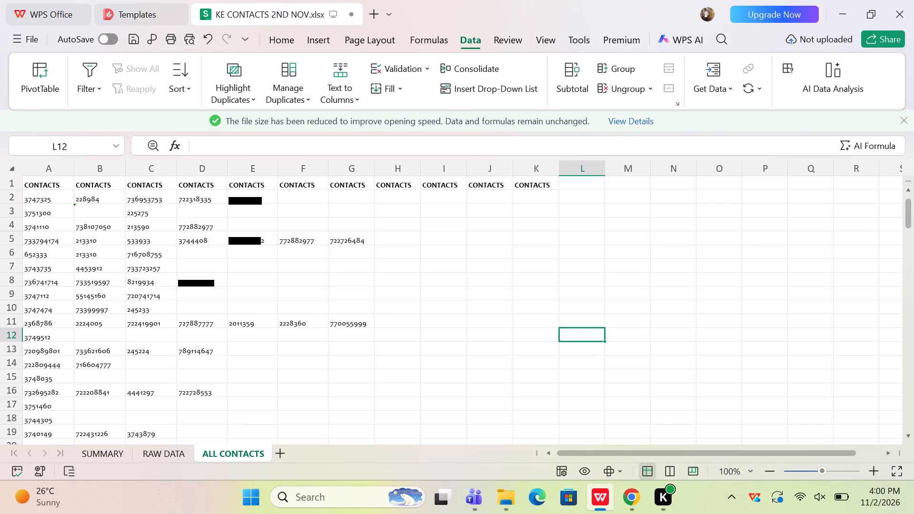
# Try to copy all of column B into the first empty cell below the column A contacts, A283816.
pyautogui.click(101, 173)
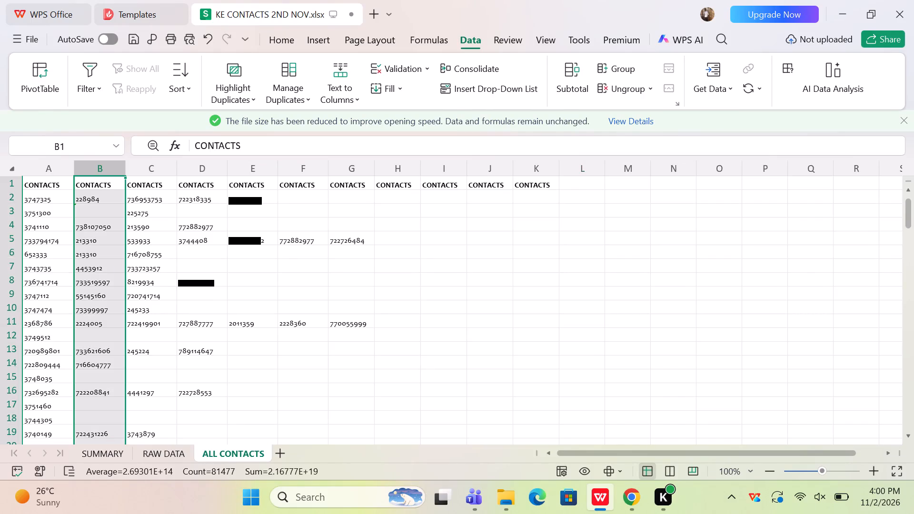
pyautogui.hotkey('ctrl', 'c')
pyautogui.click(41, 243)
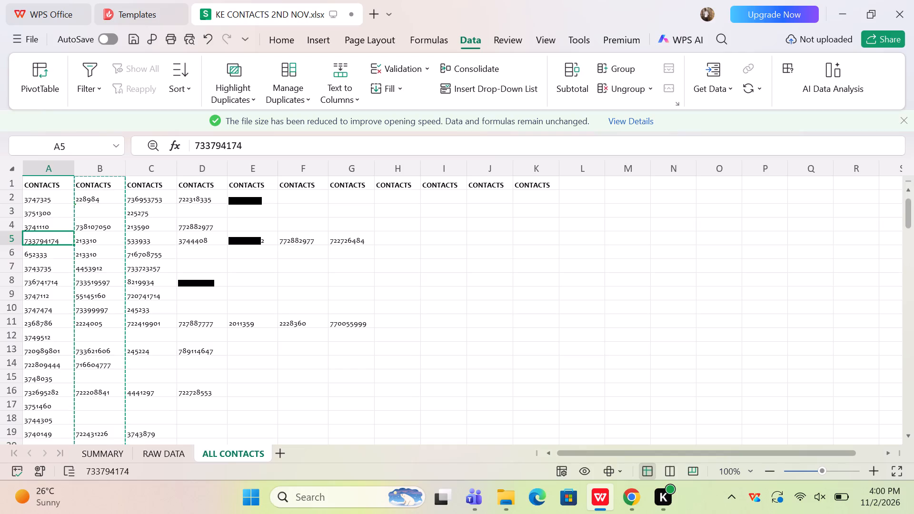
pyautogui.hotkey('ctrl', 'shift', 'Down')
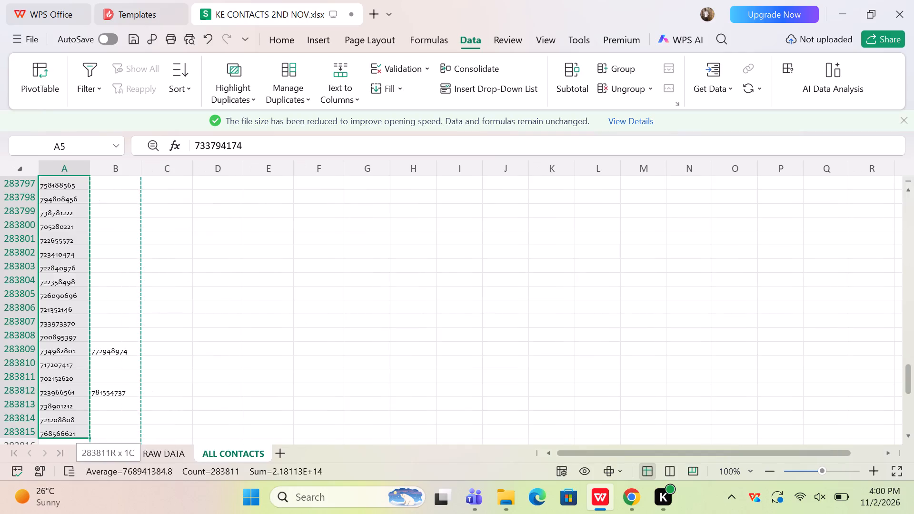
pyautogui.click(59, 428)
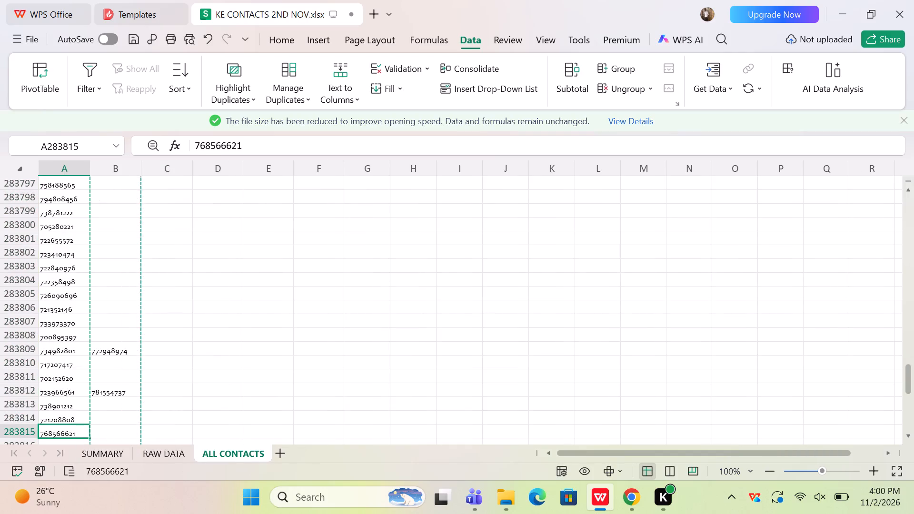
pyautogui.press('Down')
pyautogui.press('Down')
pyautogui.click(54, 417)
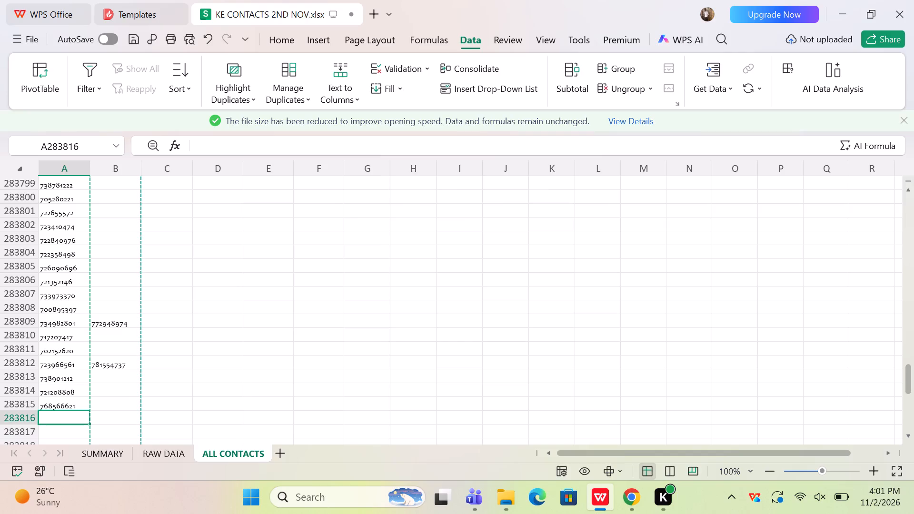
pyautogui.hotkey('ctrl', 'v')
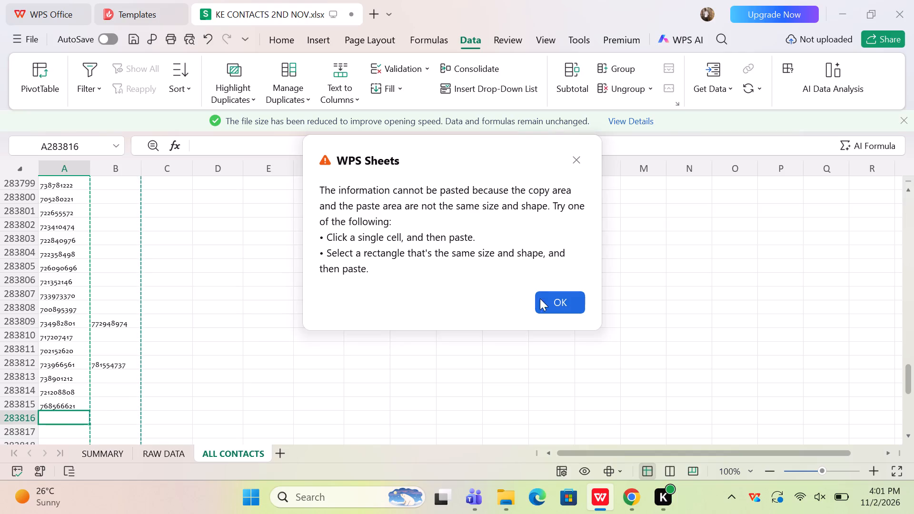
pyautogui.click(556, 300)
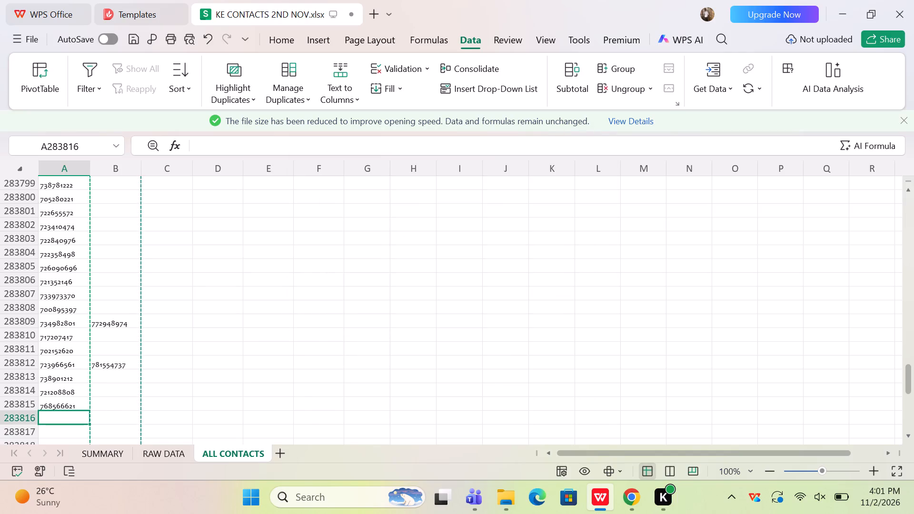
# Clear the repeated CONTACTS headers in B1 through K1, keeping only the one in A1.
pyautogui.moveTo(907, 379); pyautogui.dragTo(913, 171)
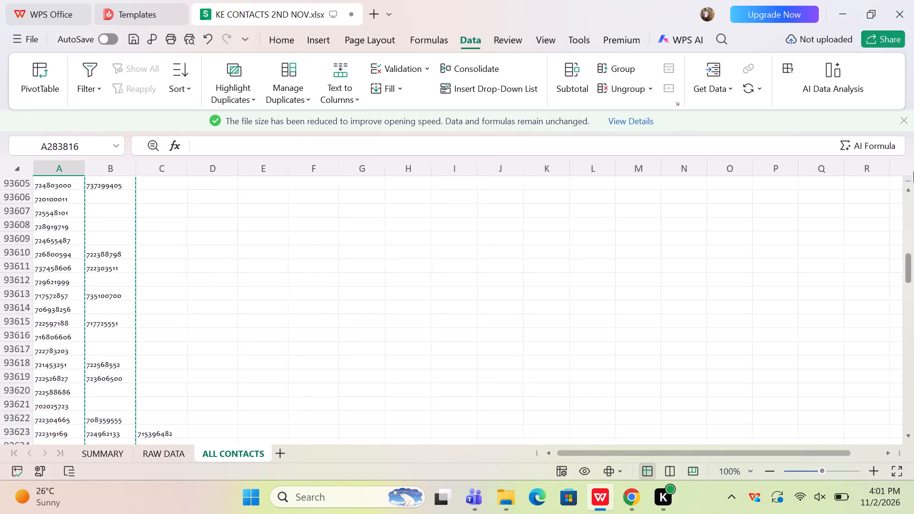
pyautogui.moveTo(913, 171); pyautogui.dragTo(913, 139)
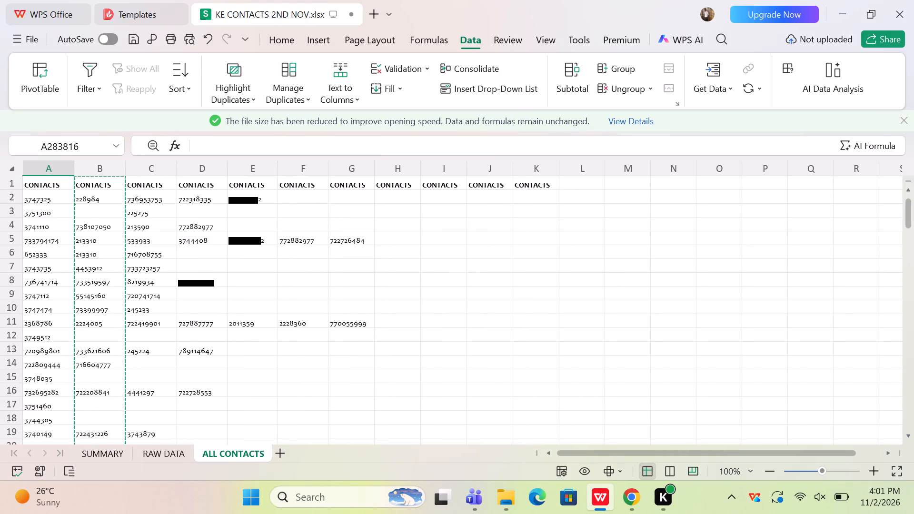
pyautogui.moveTo(98, 185); pyautogui.dragTo(529, 183)
pyautogui.press('Delete')
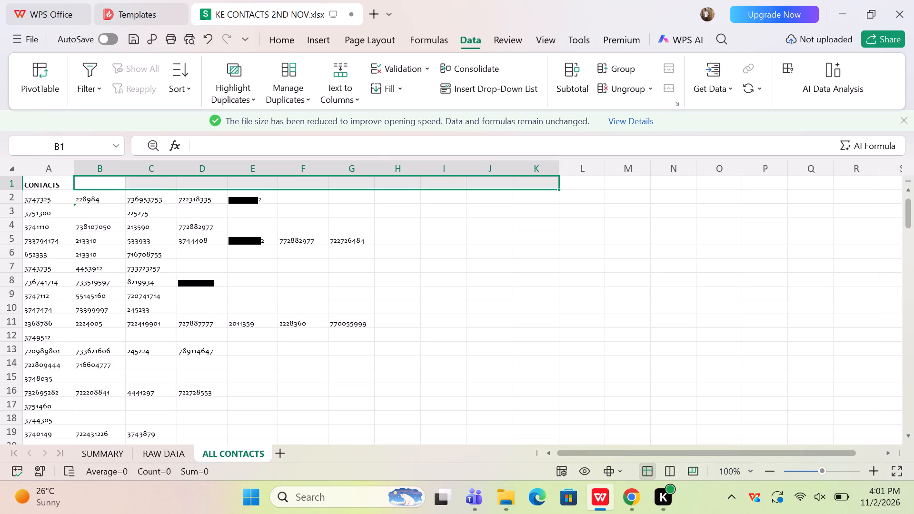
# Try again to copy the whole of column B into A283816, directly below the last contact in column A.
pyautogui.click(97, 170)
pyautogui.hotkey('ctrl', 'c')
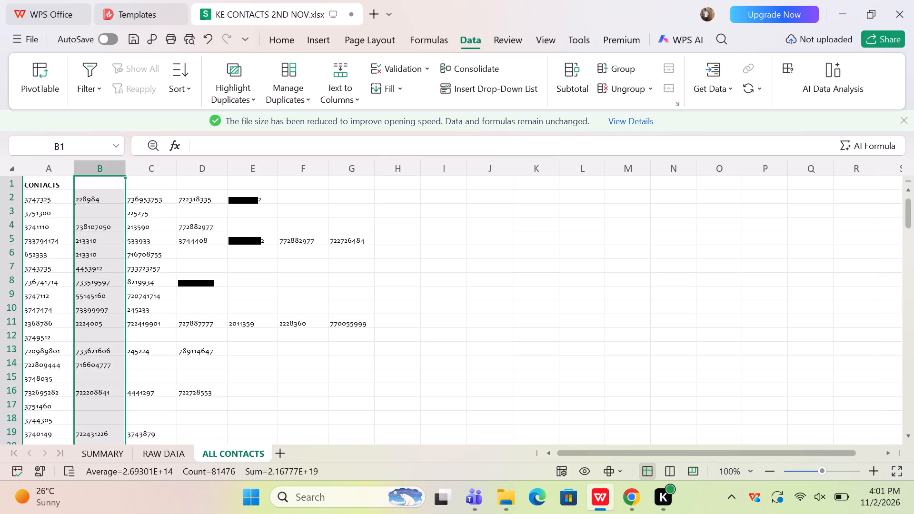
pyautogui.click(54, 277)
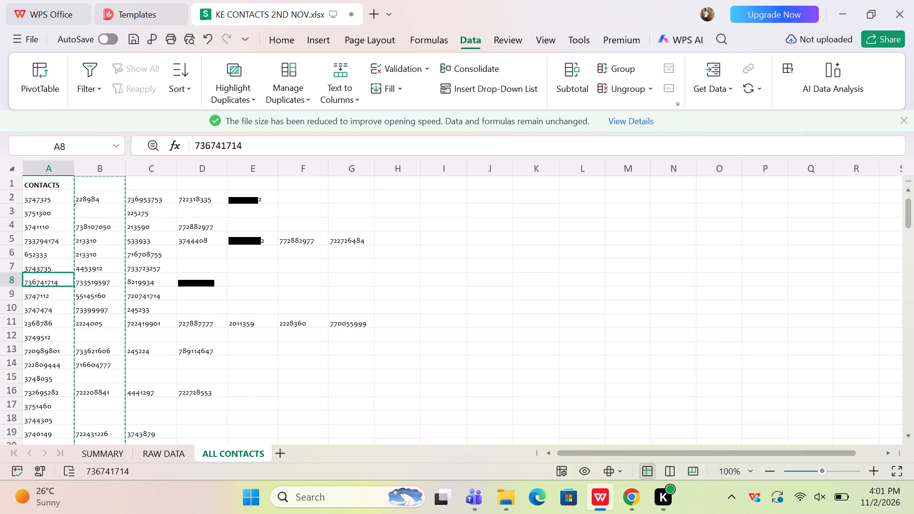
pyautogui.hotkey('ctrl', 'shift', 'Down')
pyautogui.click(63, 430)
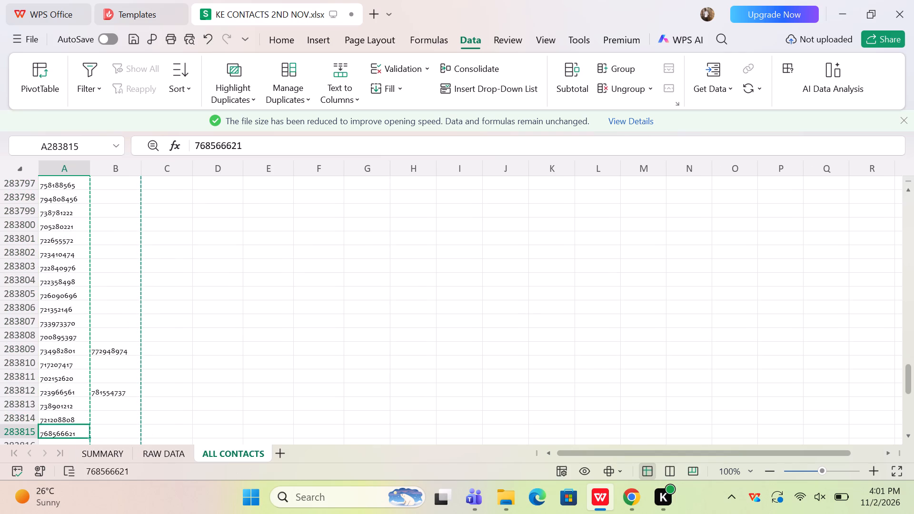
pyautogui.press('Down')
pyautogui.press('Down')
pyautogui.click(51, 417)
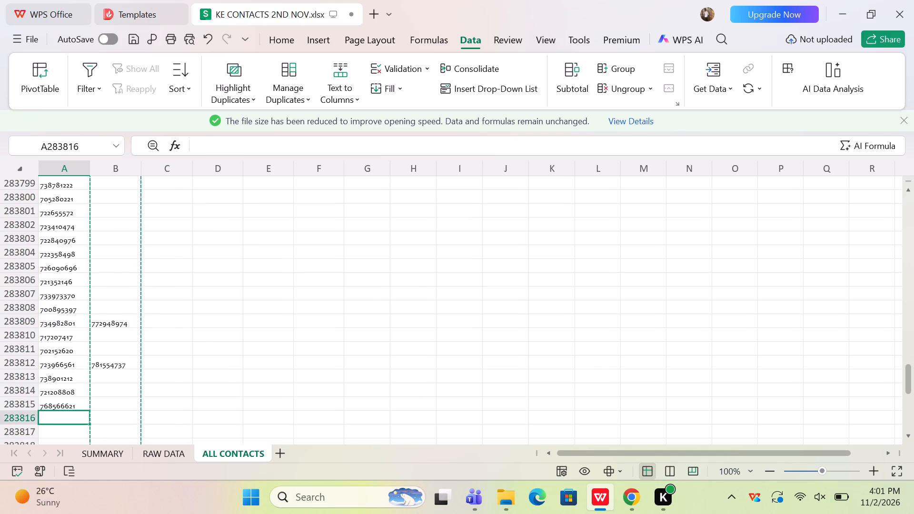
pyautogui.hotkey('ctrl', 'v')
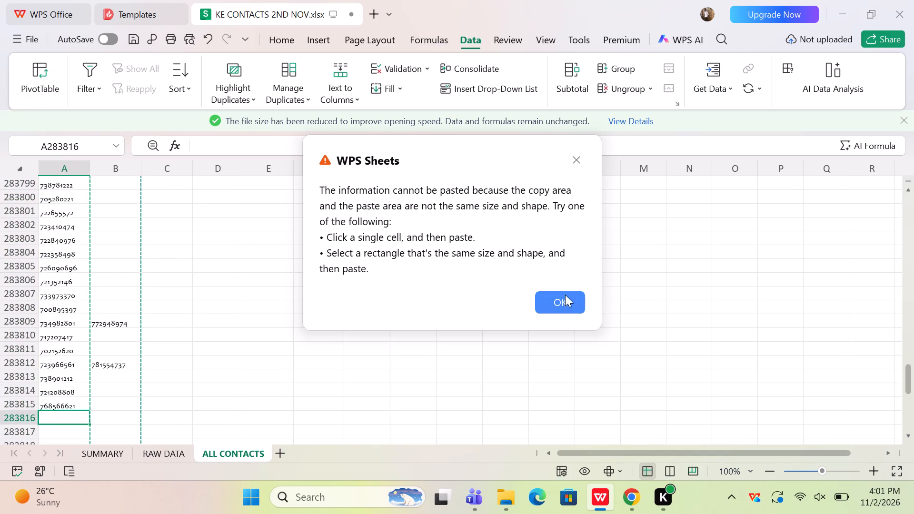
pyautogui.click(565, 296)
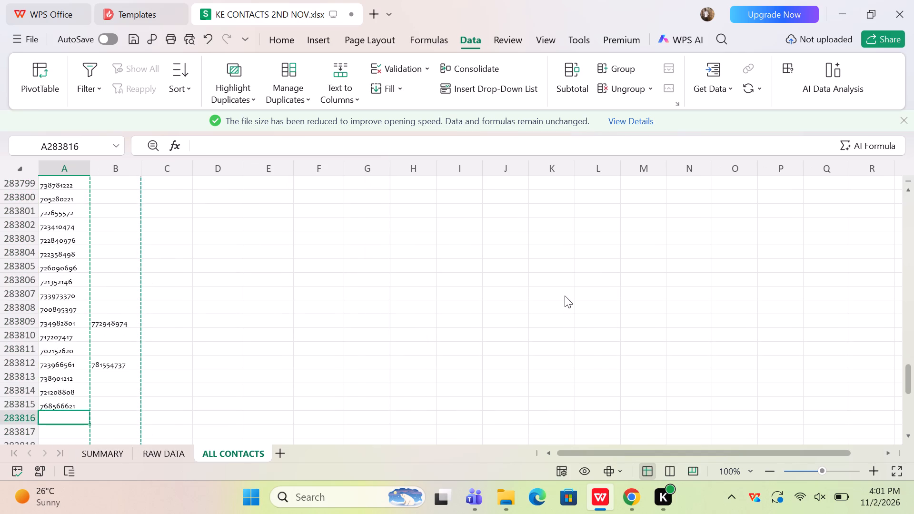
# Enter the header "dupp" in cell B1.
pyautogui.moveTo(905, 377); pyautogui.dragTo(913, 145)
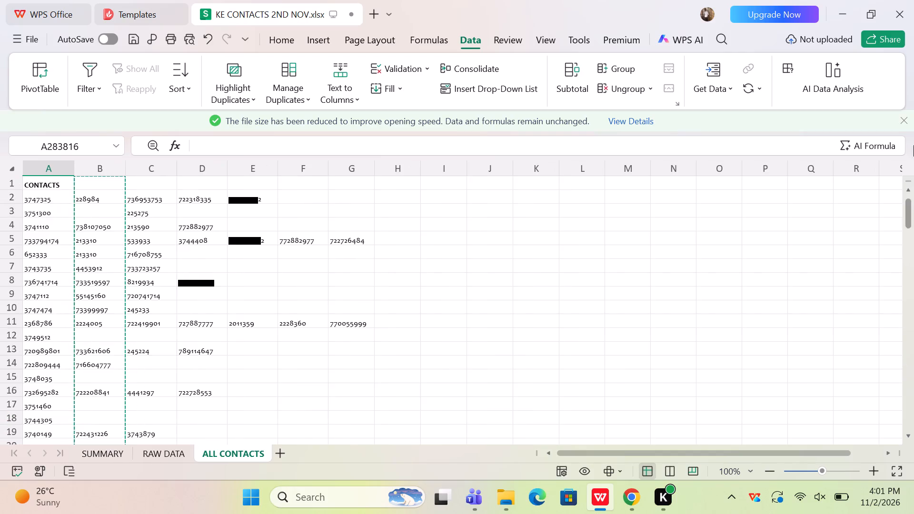
pyautogui.moveTo(913, 145); pyautogui.dragTo(910, 122)
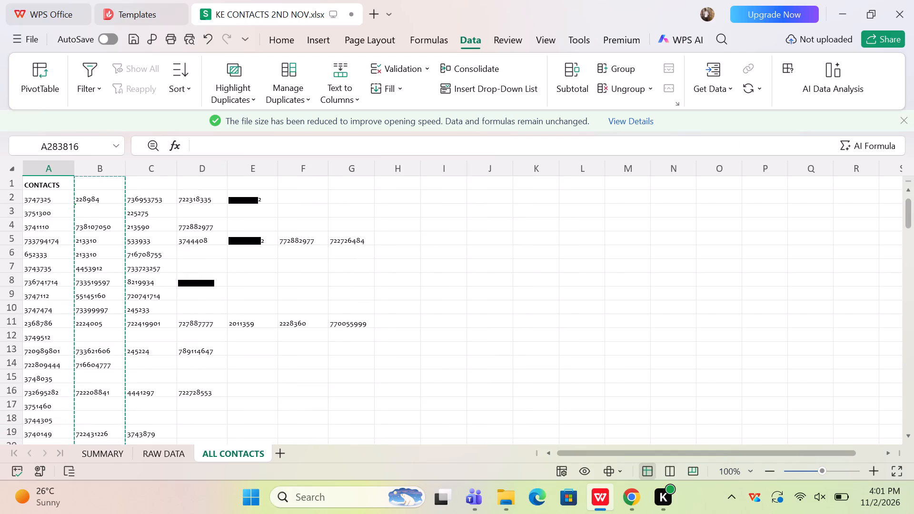
pyautogui.click(49, 175)
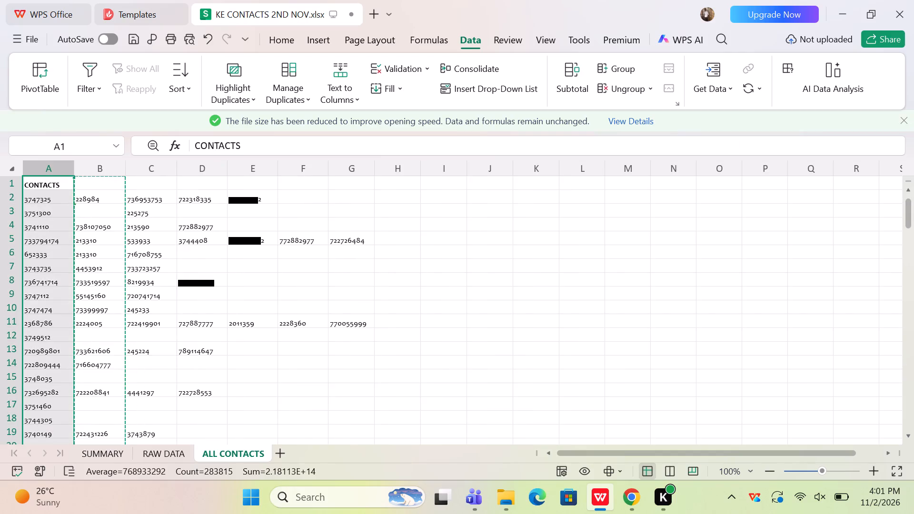
pyautogui.click(97, 174)
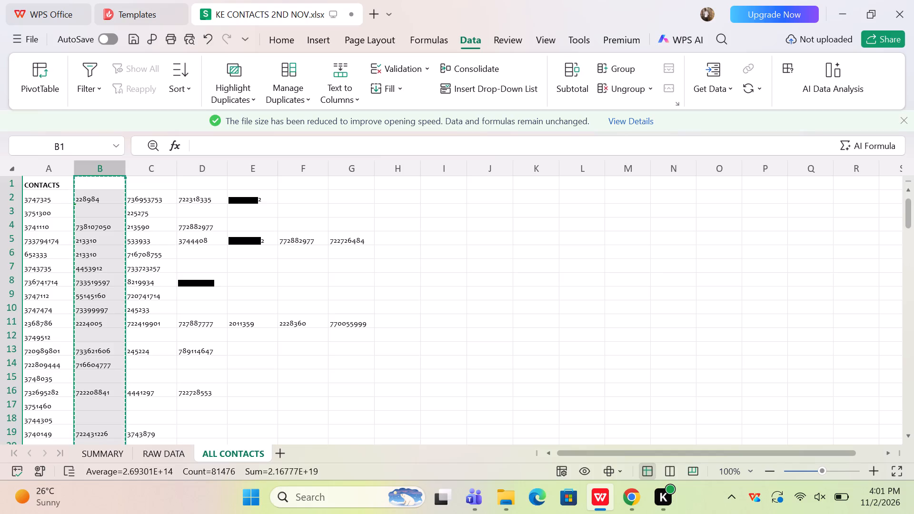
pyautogui.click(95, 185)
pyautogui.write('dupp')
pyautogui.click(84, 174)
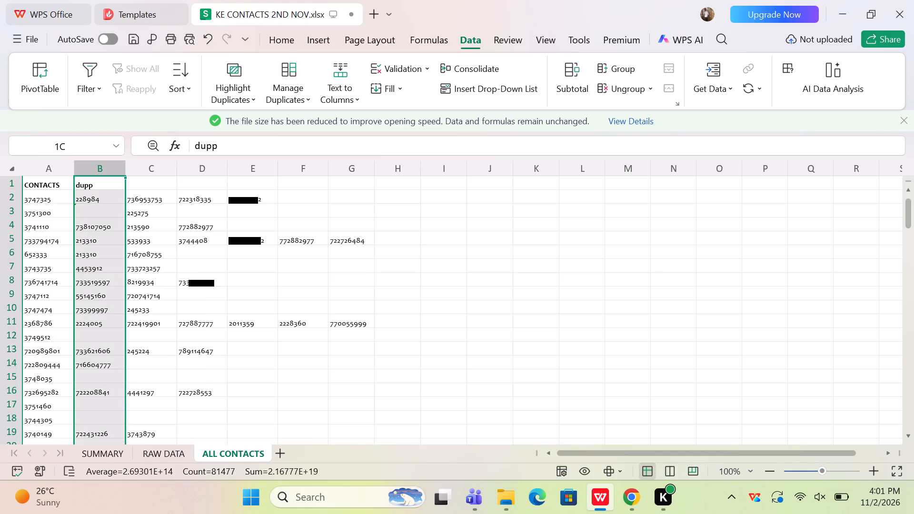
# Select columns B through G.
pyautogui.moveTo(90, 173); pyautogui.dragTo(348, 223)
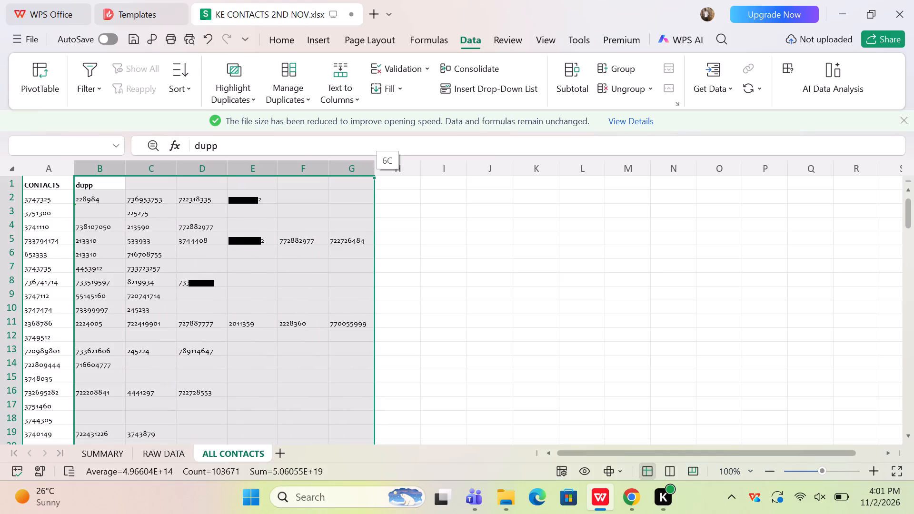
pyautogui.moveTo(348, 223); pyautogui.dragTo(348, 224)
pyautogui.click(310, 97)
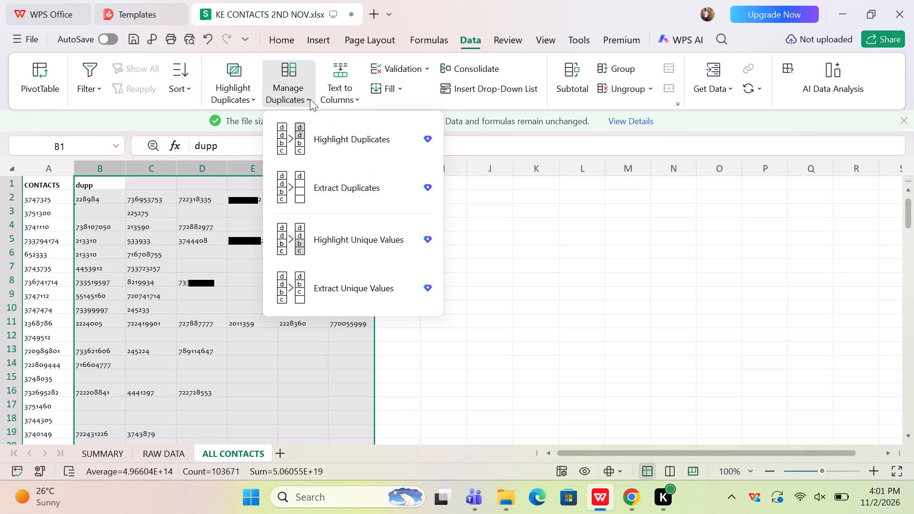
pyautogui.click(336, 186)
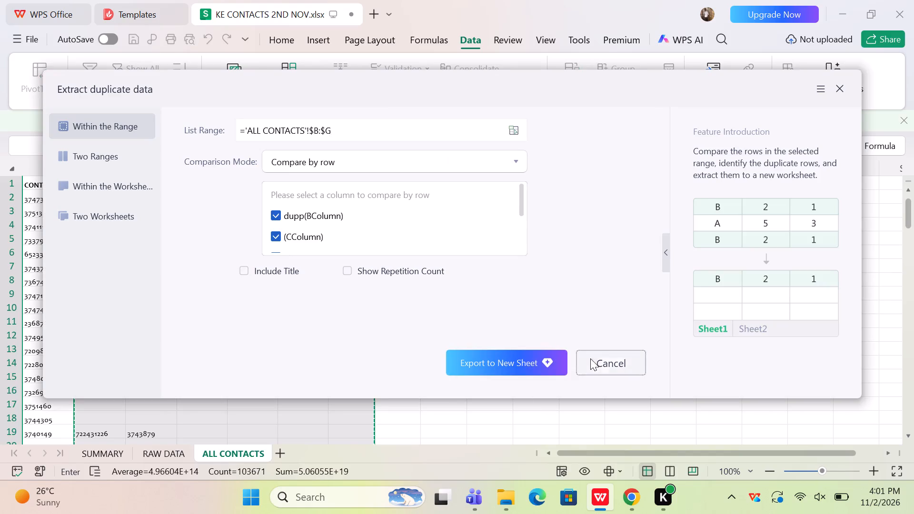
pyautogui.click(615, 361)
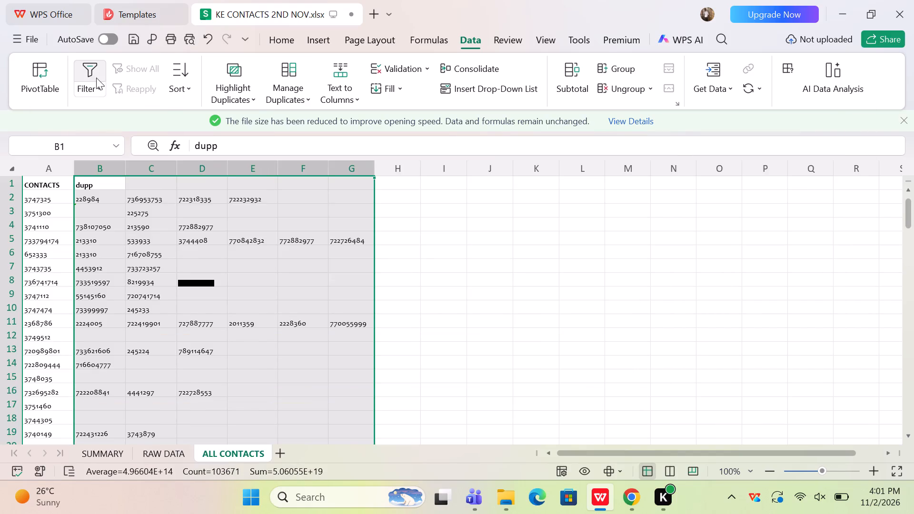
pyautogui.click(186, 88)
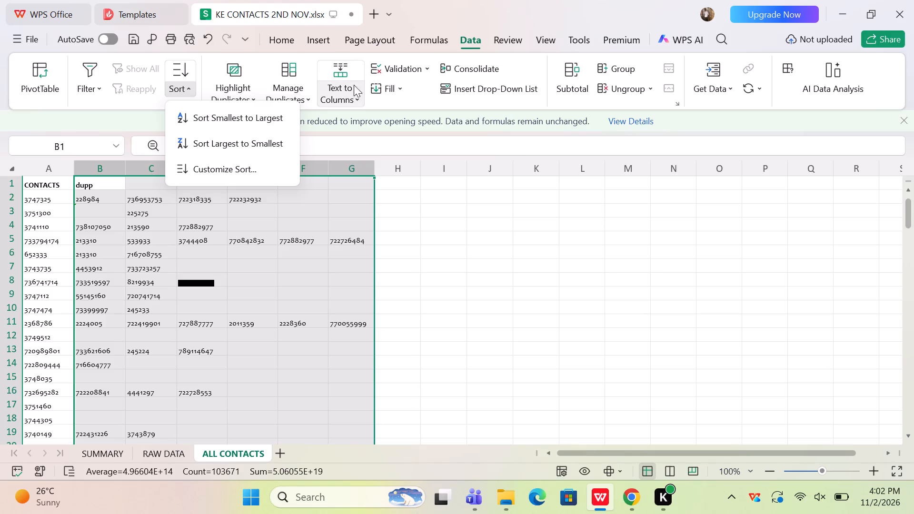
# Remove duplicate rows from the selected columns B through G, comparing all six columns without treating the first row as headers.
pyautogui.click(252, 99)
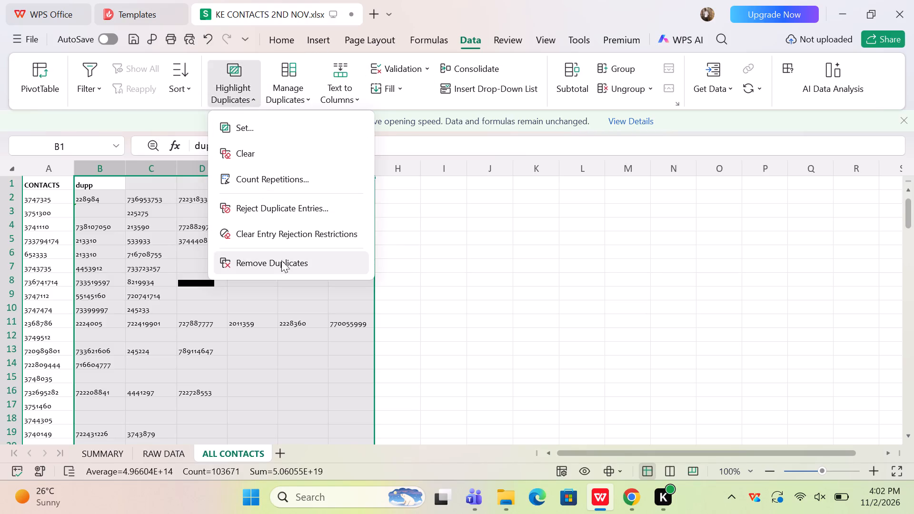
pyautogui.click(281, 264)
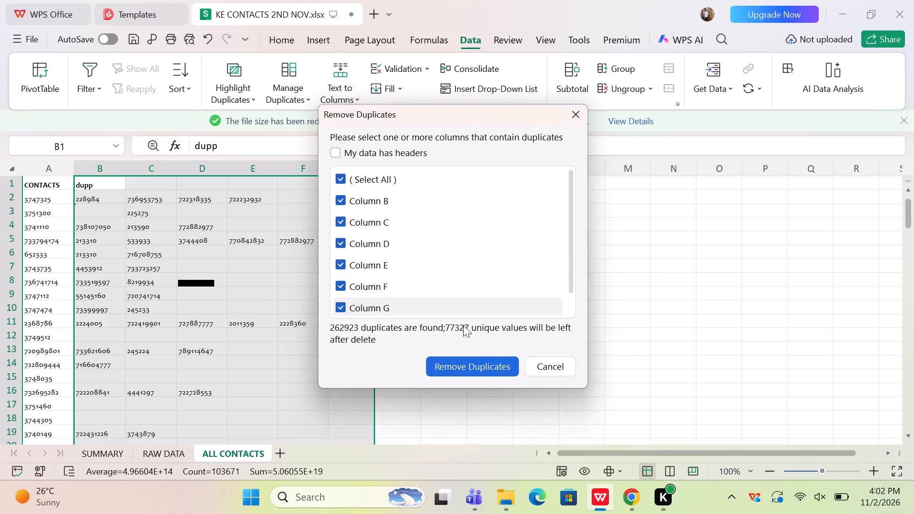
pyautogui.moveTo(568, 257); pyautogui.dragTo(568, 324)
pyautogui.moveTo(571, 286); pyautogui.dragTo(566, 338)
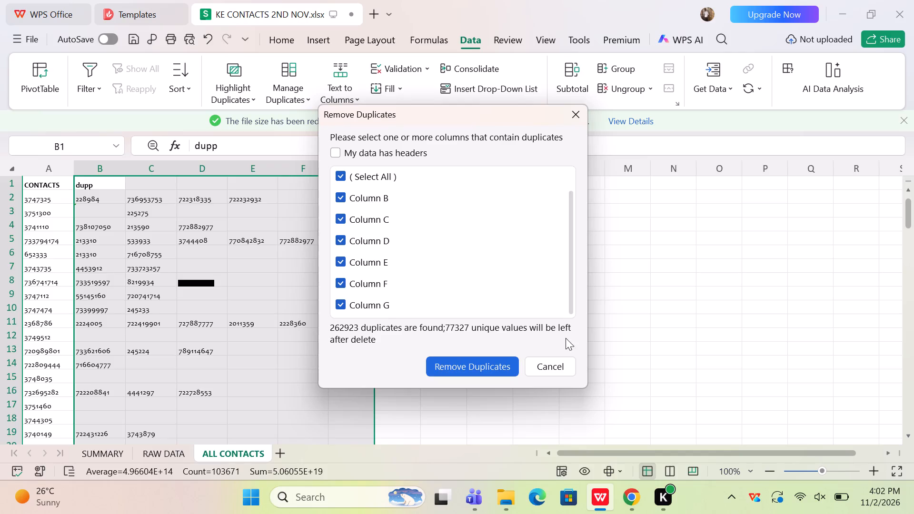
pyautogui.click(475, 363)
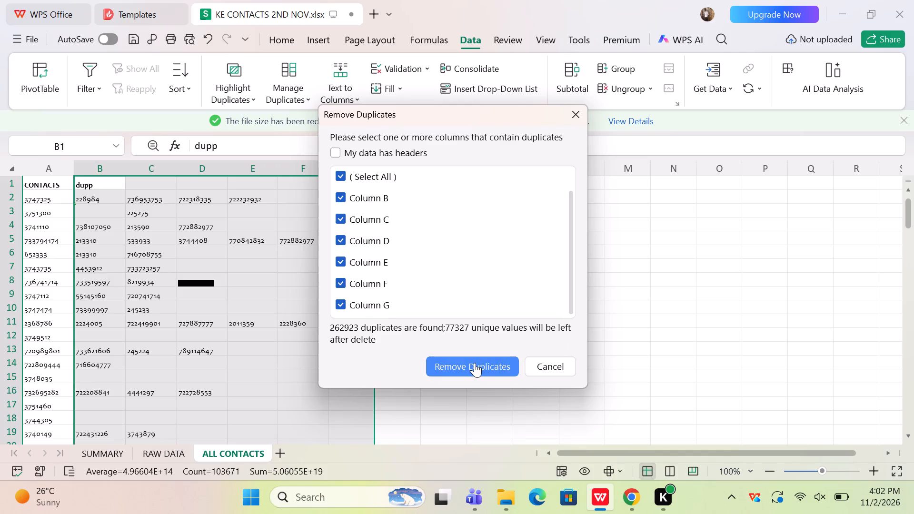
pyautogui.click(477, 365)
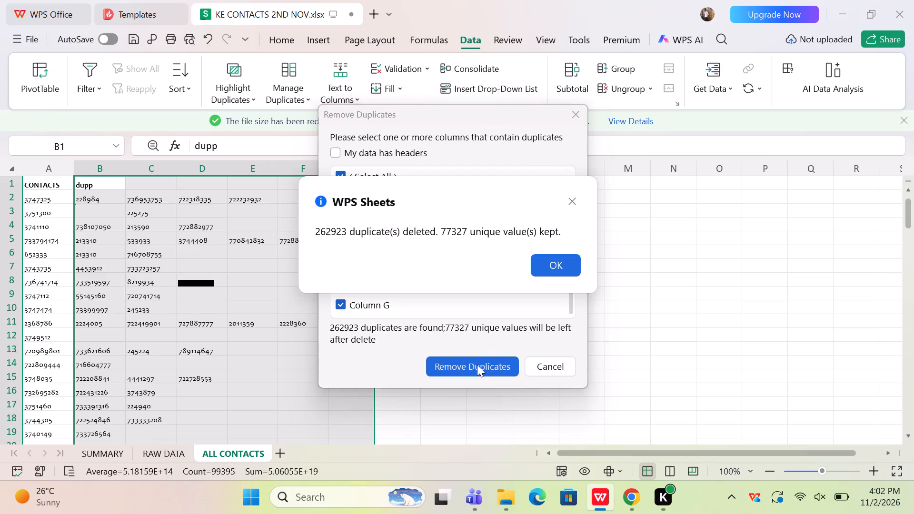
pyautogui.click(547, 265)
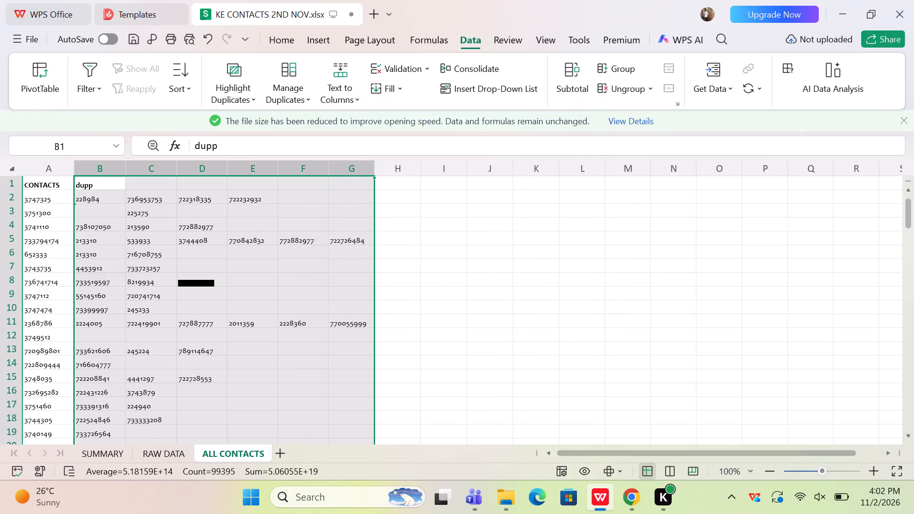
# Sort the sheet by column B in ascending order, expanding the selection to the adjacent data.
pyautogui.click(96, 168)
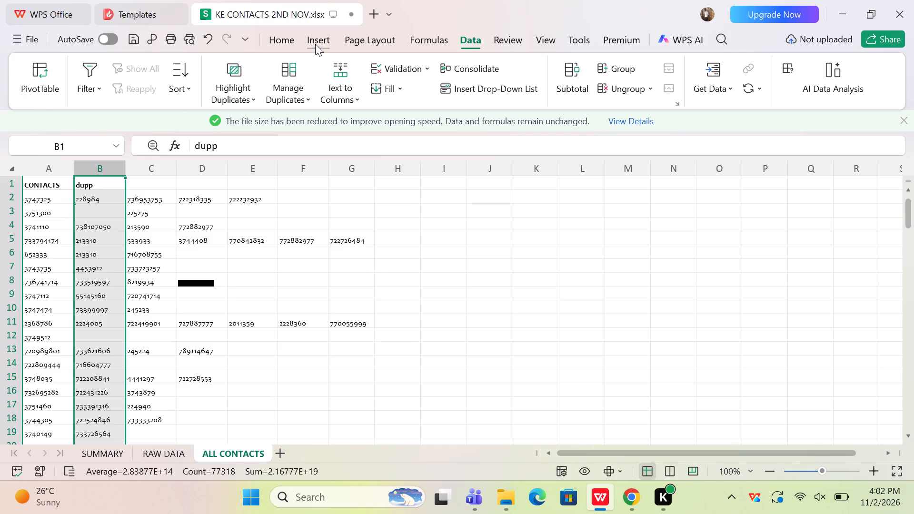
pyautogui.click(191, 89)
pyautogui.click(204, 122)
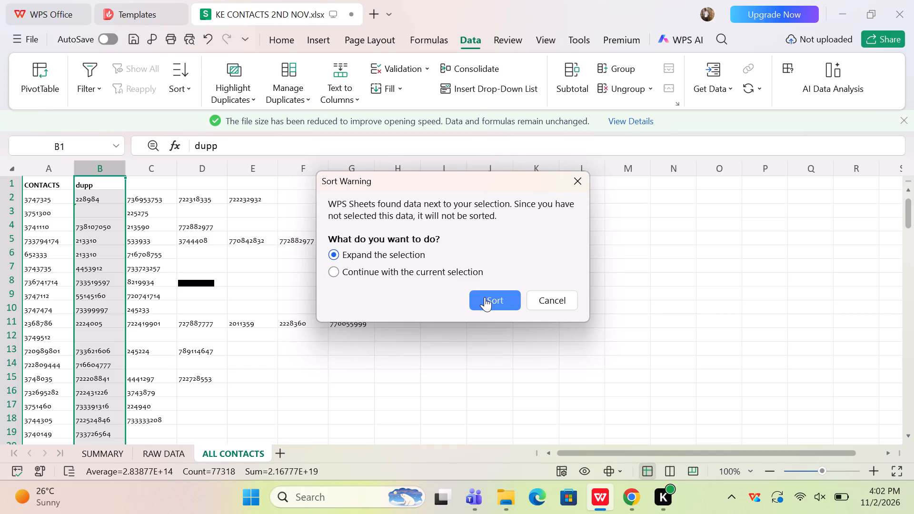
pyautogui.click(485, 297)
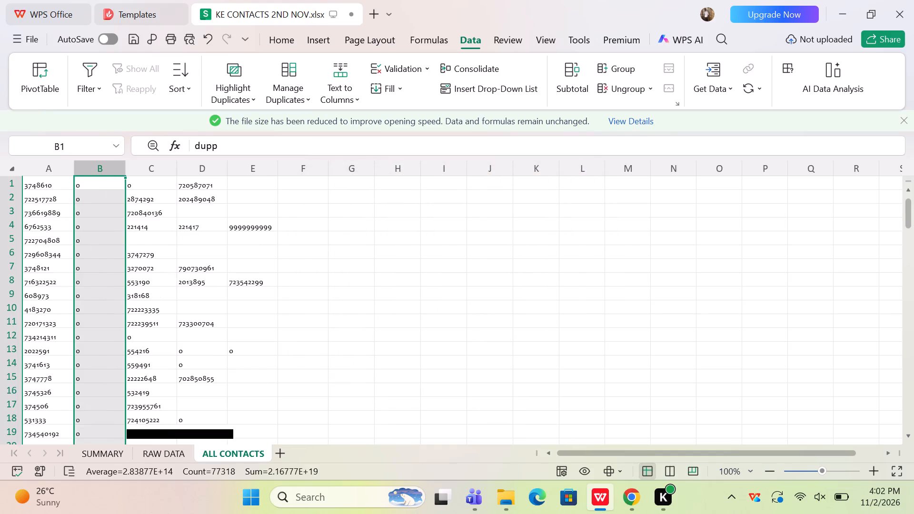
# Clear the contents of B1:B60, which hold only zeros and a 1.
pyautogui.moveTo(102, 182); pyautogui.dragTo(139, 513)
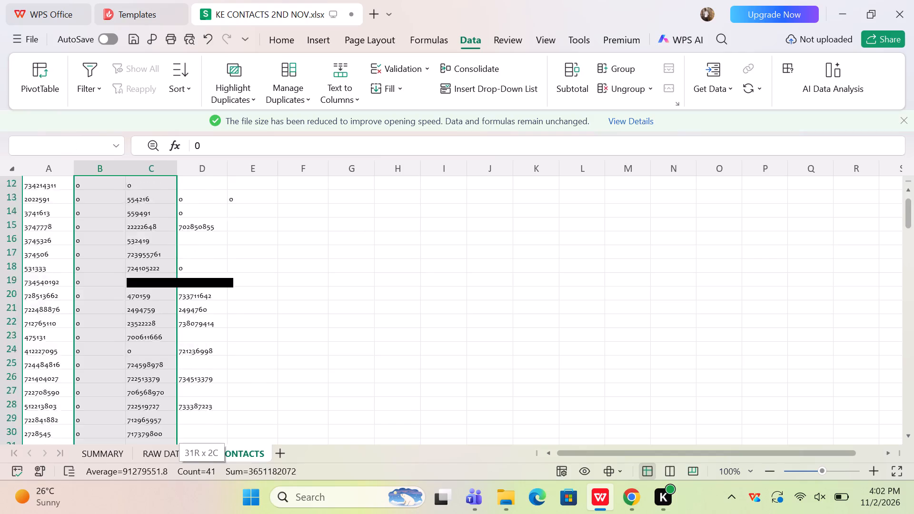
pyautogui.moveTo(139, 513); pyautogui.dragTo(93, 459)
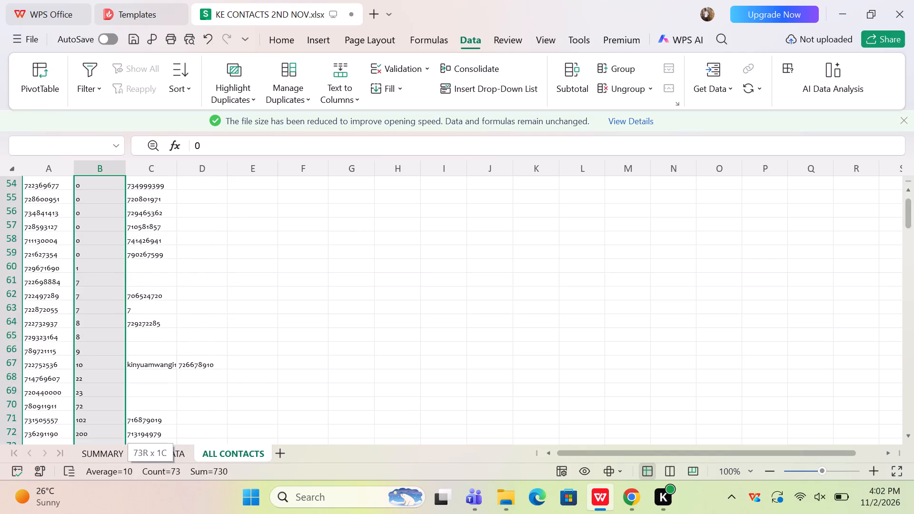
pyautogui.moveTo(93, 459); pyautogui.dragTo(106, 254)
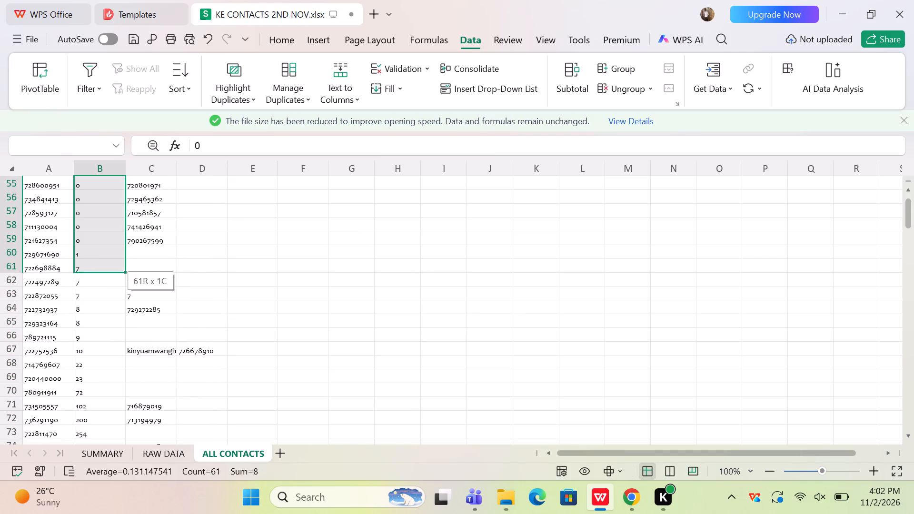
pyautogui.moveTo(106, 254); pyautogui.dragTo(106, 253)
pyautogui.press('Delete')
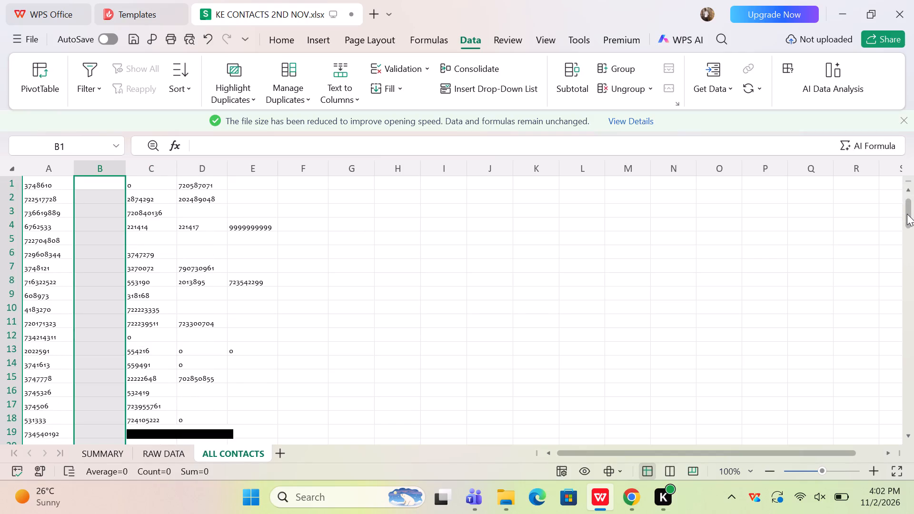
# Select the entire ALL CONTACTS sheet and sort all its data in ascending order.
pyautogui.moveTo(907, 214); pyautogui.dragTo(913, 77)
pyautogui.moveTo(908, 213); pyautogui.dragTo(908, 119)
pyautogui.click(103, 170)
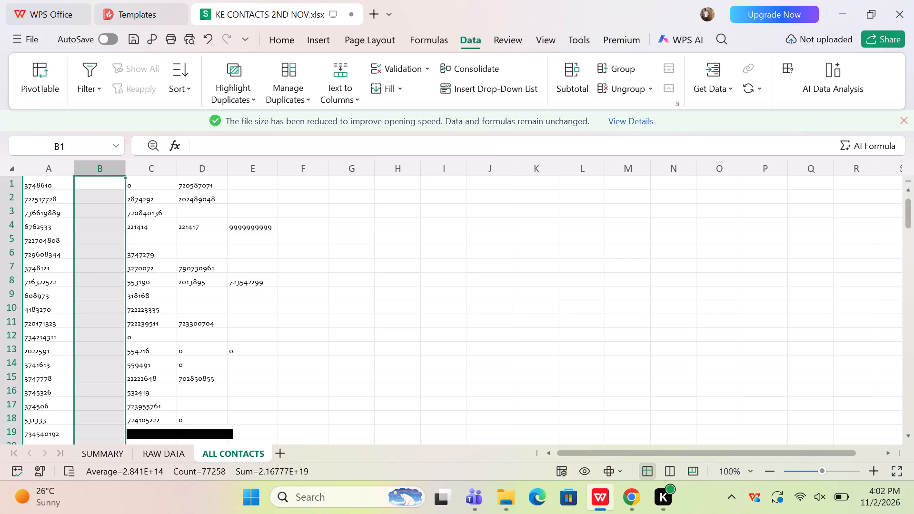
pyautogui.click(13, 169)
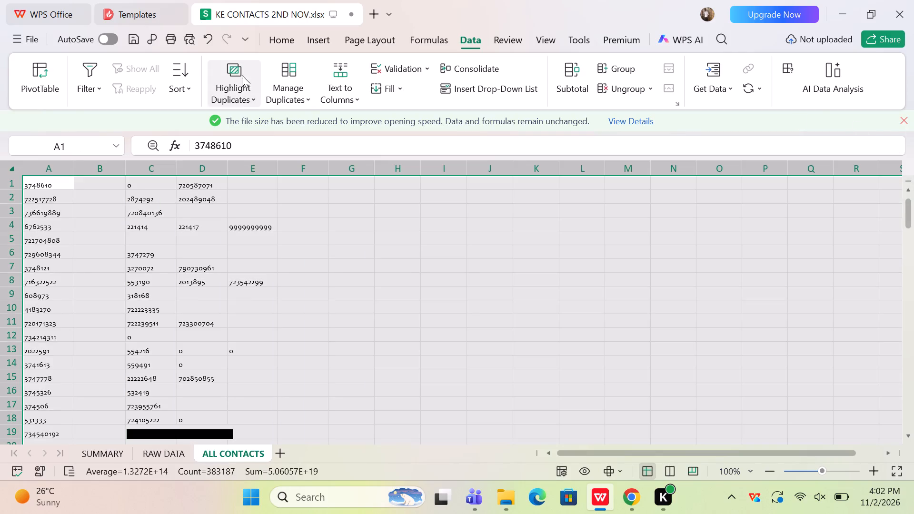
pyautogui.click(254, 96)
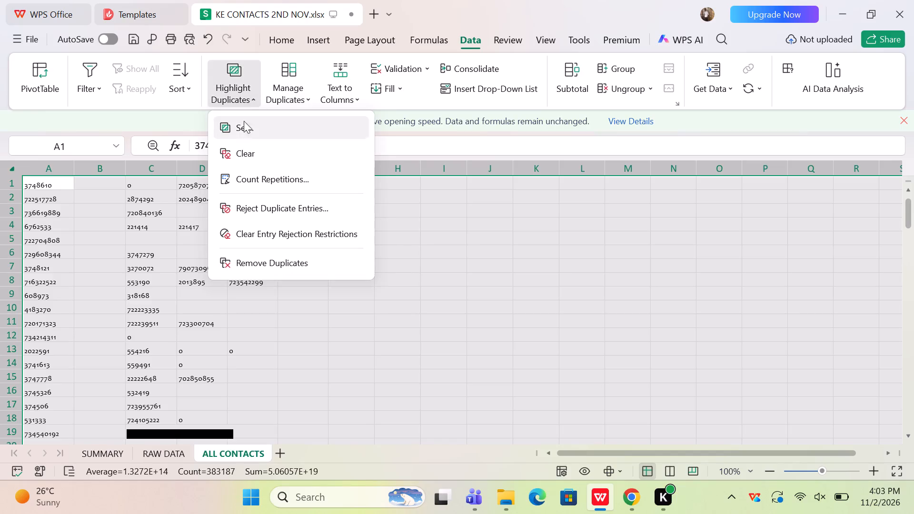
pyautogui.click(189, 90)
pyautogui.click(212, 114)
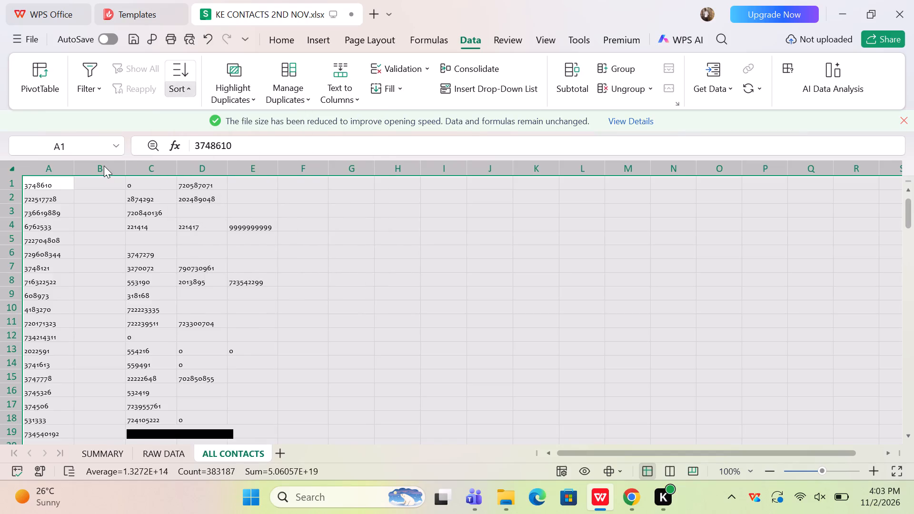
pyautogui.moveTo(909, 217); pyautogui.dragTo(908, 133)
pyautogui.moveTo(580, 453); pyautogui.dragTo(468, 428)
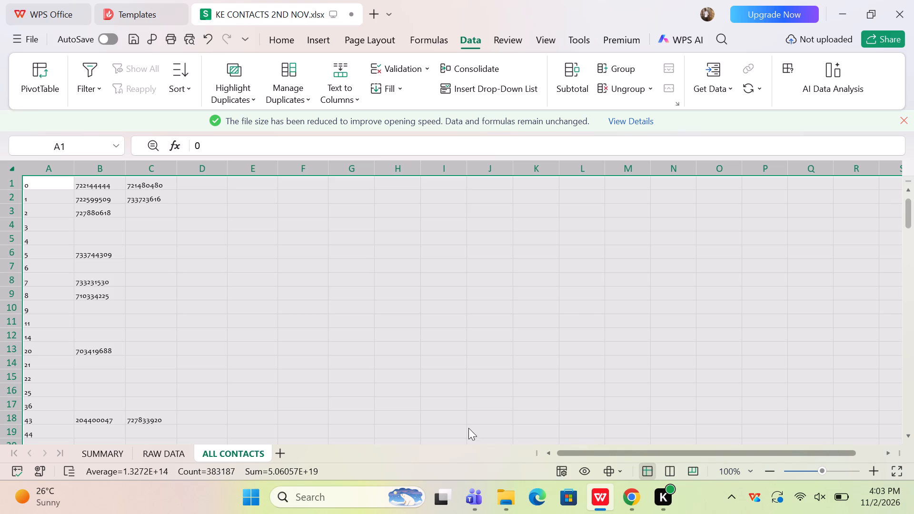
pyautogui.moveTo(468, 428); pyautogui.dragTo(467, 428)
# Delete the ALL CONTACTS sheet from the workbook and deselect the contact columns on RAW DATA.
pyautogui.rightClick(242, 452)
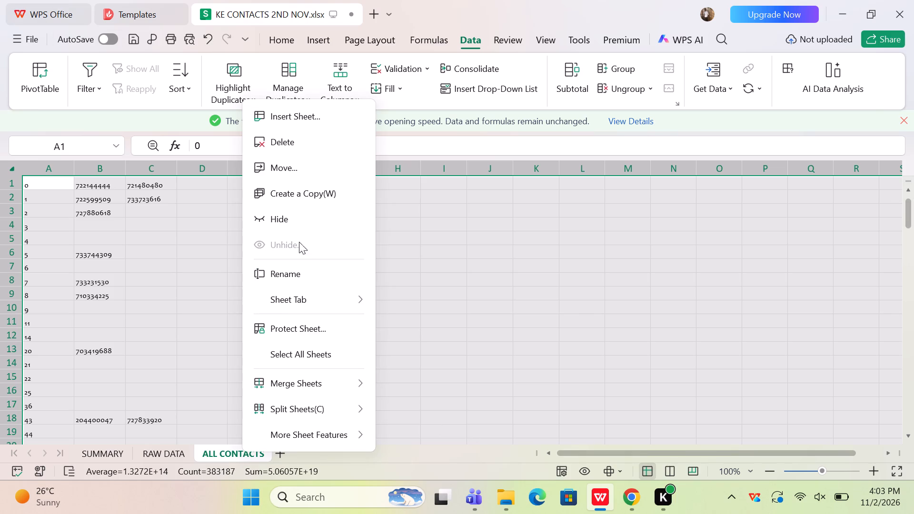
pyautogui.click(285, 139)
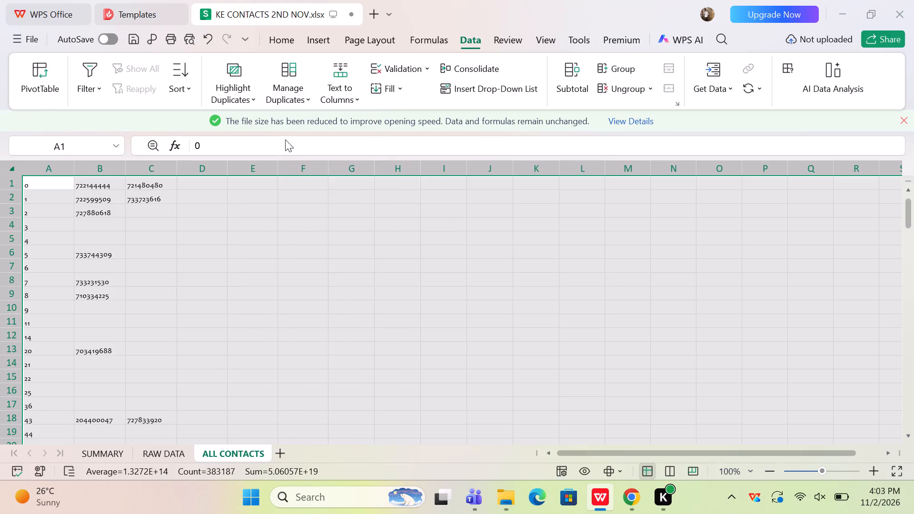
pyautogui.click(494, 275)
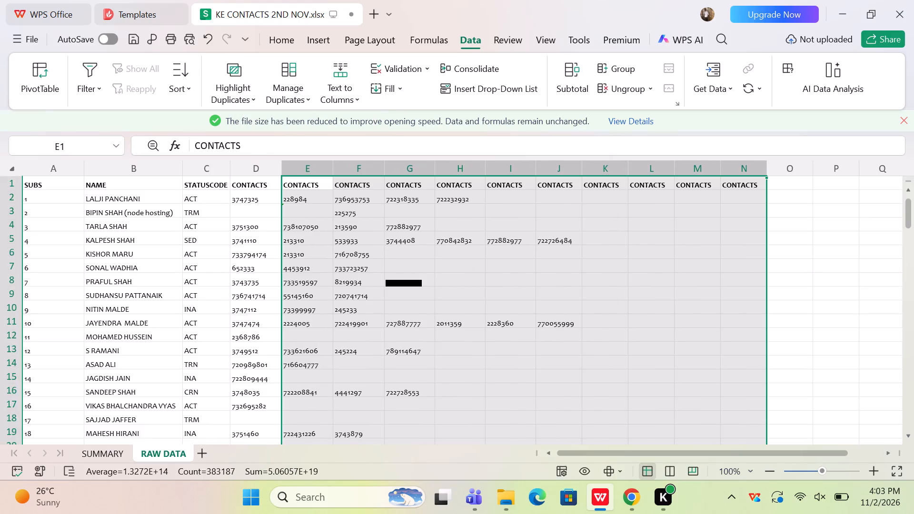
pyautogui.click(203, 346)
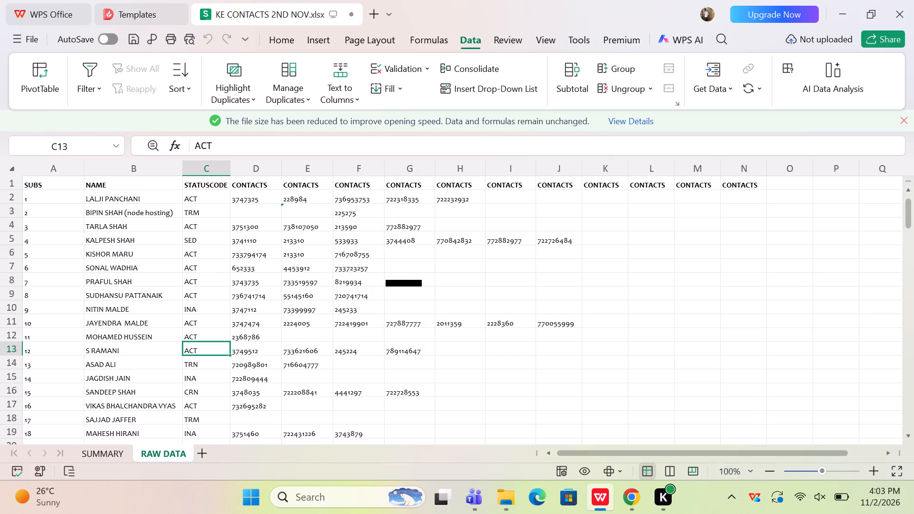
# Close the Templates document, leaving the KE CONTACTS workbook open.
pyautogui.click(179, 10)
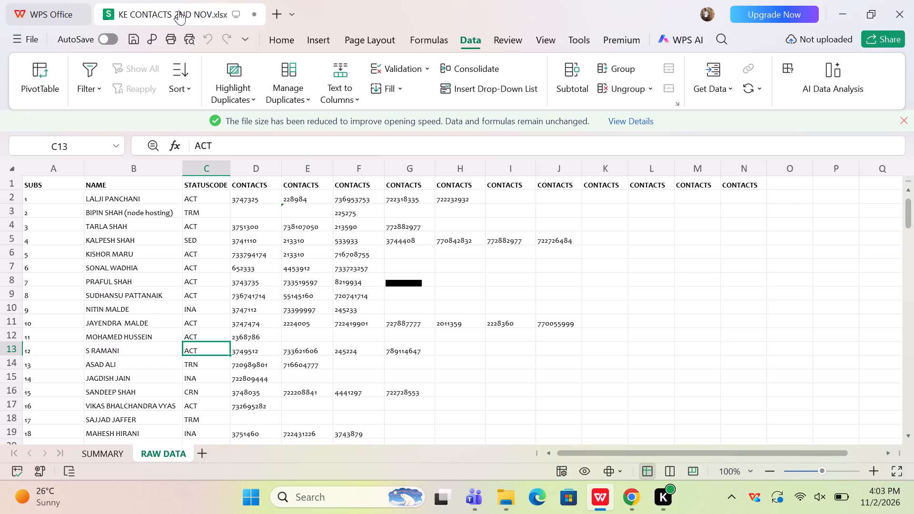
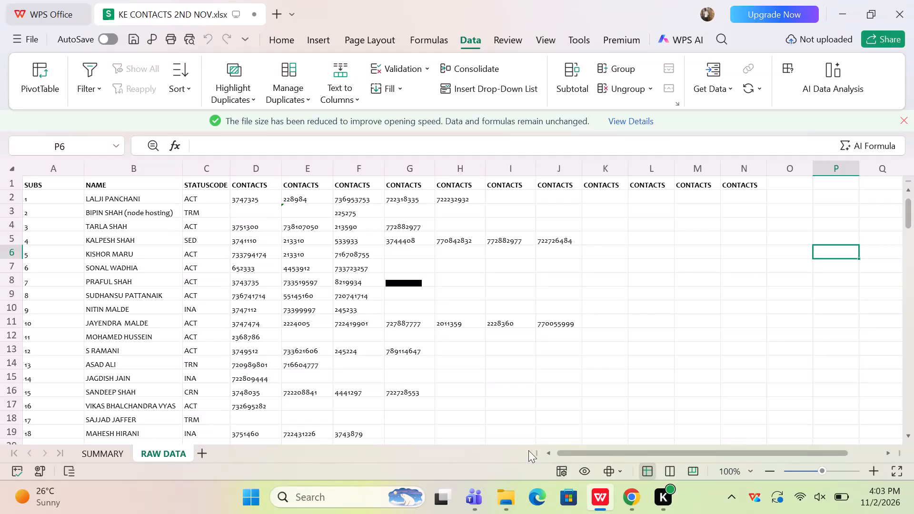
# Auto-fit the width of the SUBS column on the RAW DATA sheet.
pyautogui.moveTo(581, 456); pyautogui.dragTo(403, 427)
pyautogui.click(40, 171)
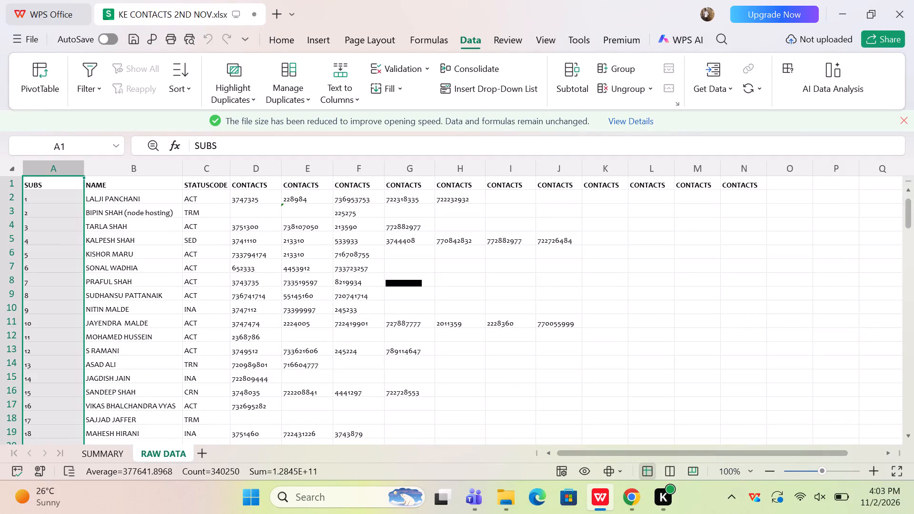
pyautogui.doubleClick(87, 177)
pyautogui.click(59, 170)
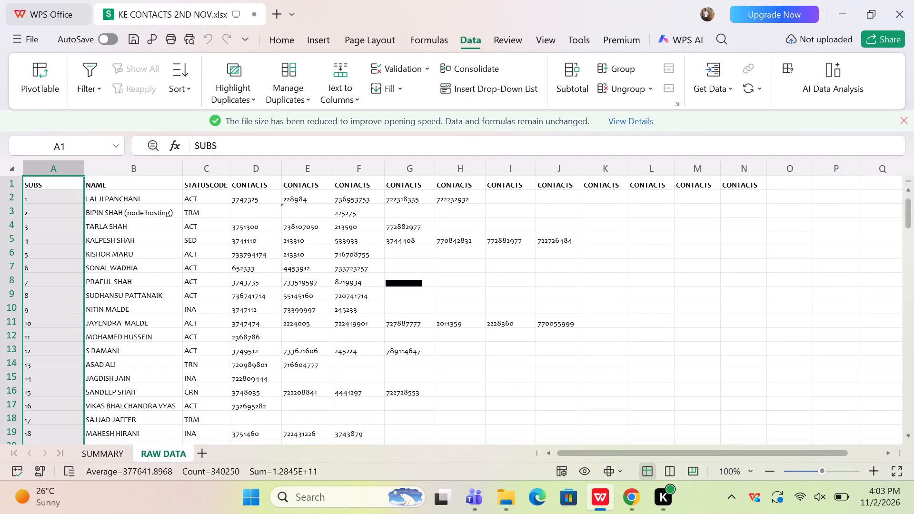
pyautogui.doubleClick(85, 169)
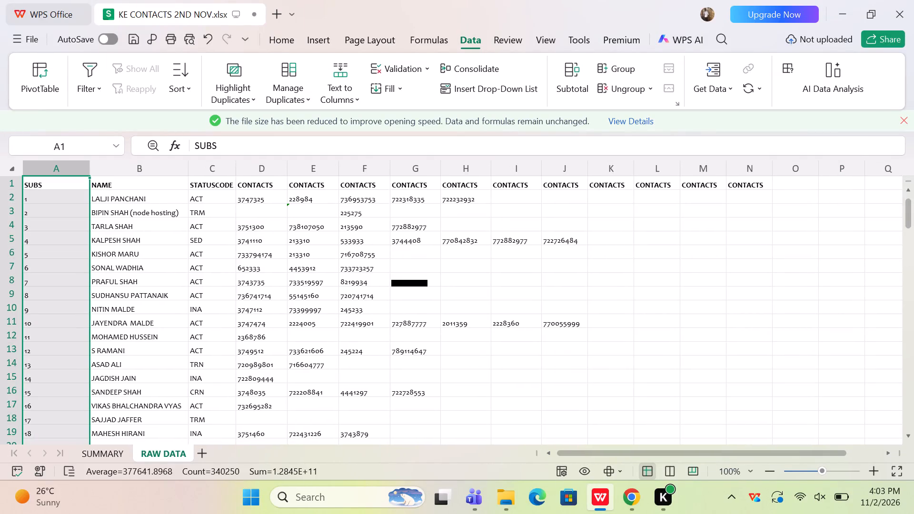
# Copy the whole status-count pivot table from SUMMARY and paste it as values at B2 of a new sheet.
pyautogui.click(103, 445)
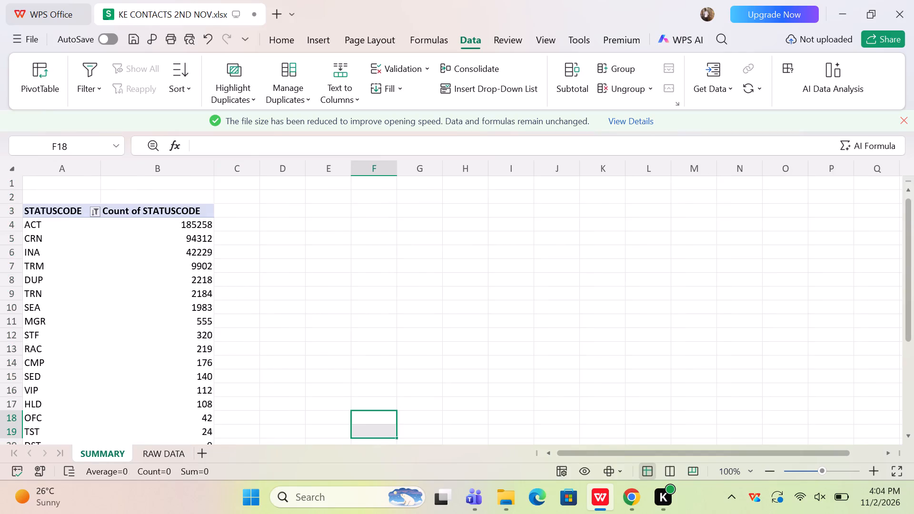
pyautogui.moveTo(47, 214); pyautogui.dragTo(181, 454)
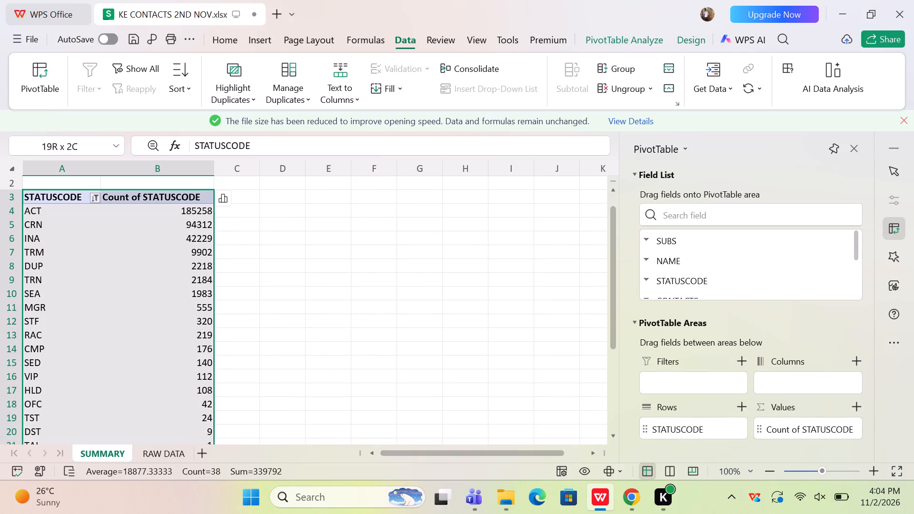
pyautogui.moveTo(181, 454); pyautogui.dragTo(180, 439)
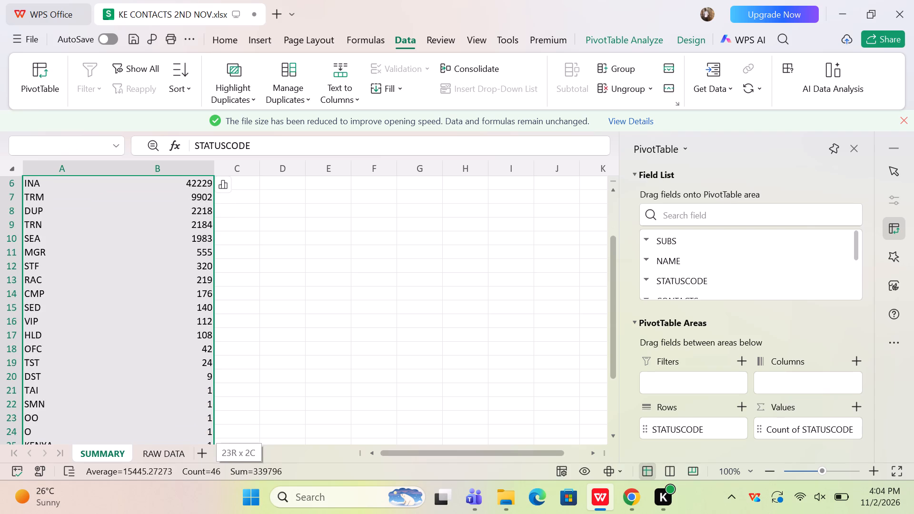
pyautogui.moveTo(180, 439); pyautogui.dragTo(182, 430)
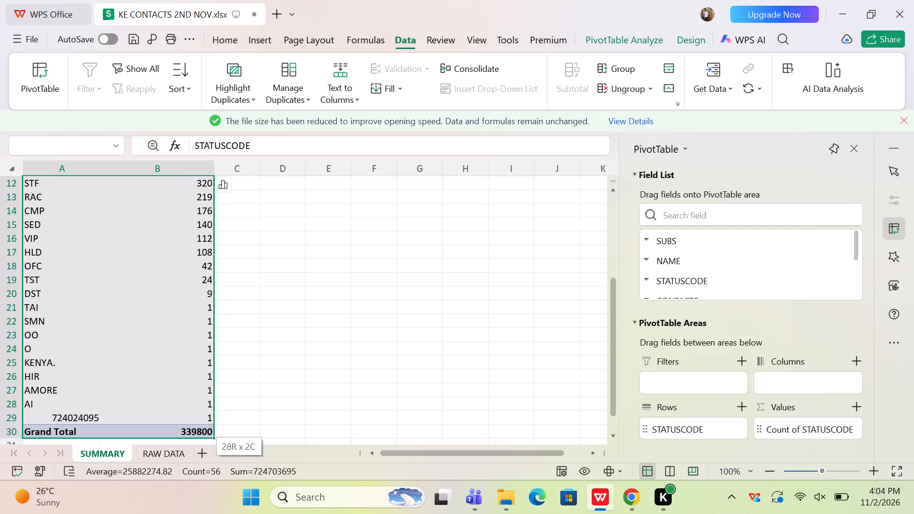
pyautogui.moveTo(182, 430); pyautogui.dragTo(184, 426)
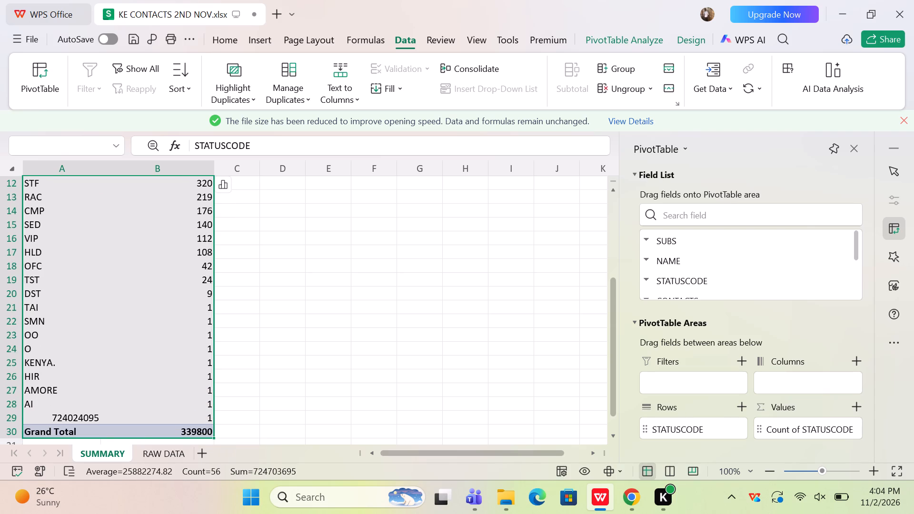
pyautogui.hotkey('ctrl', 'c')
pyautogui.click(207, 450)
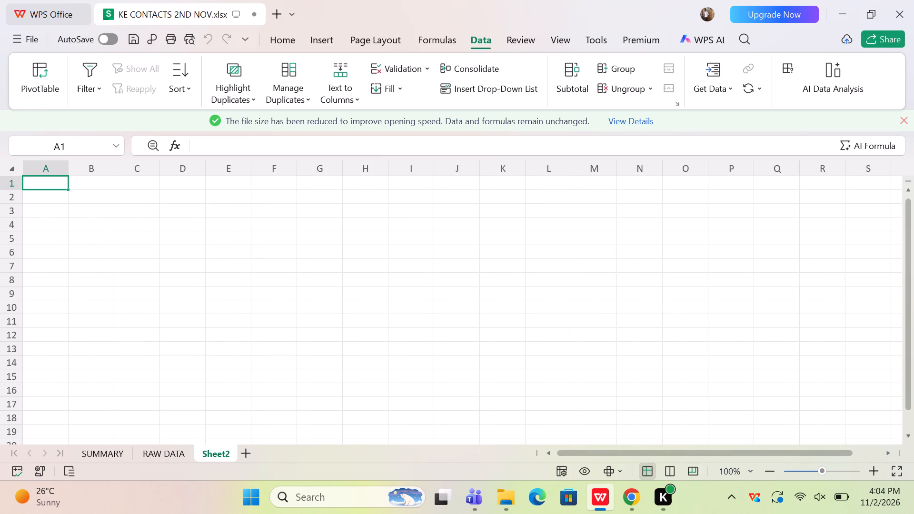
pyautogui.click(94, 191)
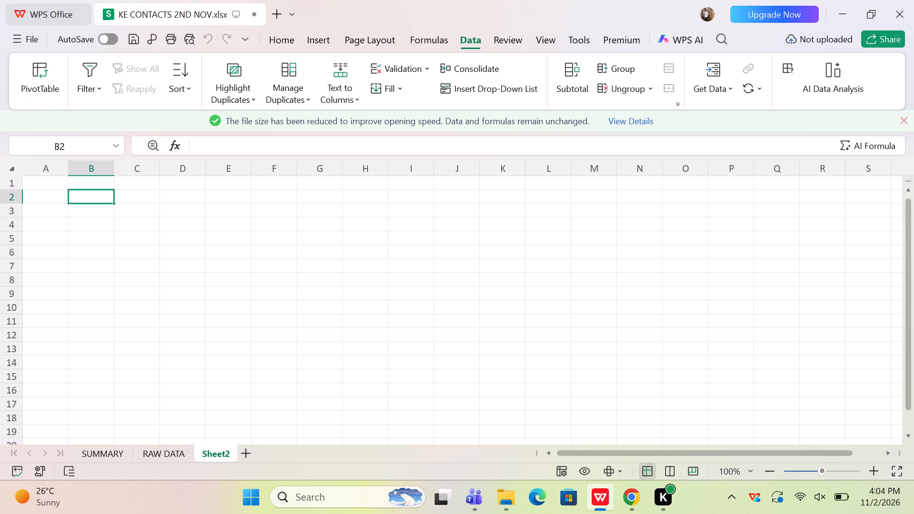
pyautogui.rightClick(94, 191)
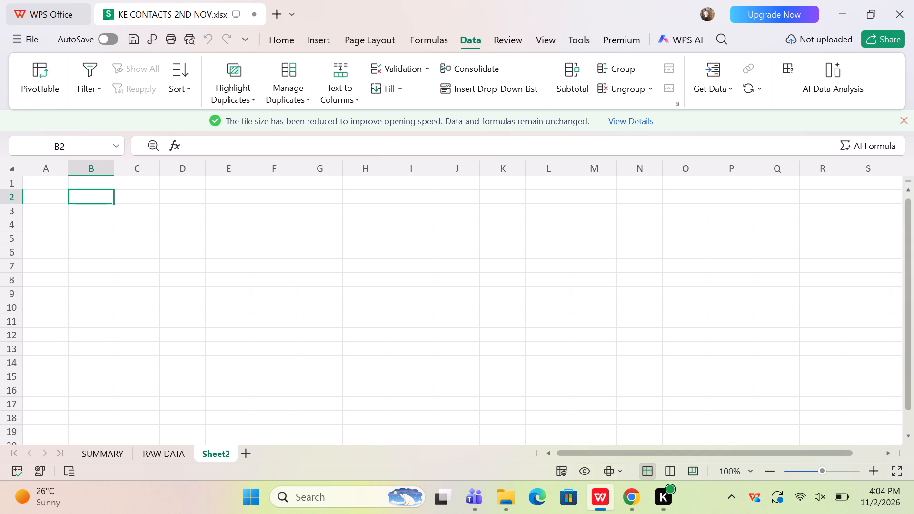
pyautogui.rightClick(100, 194)
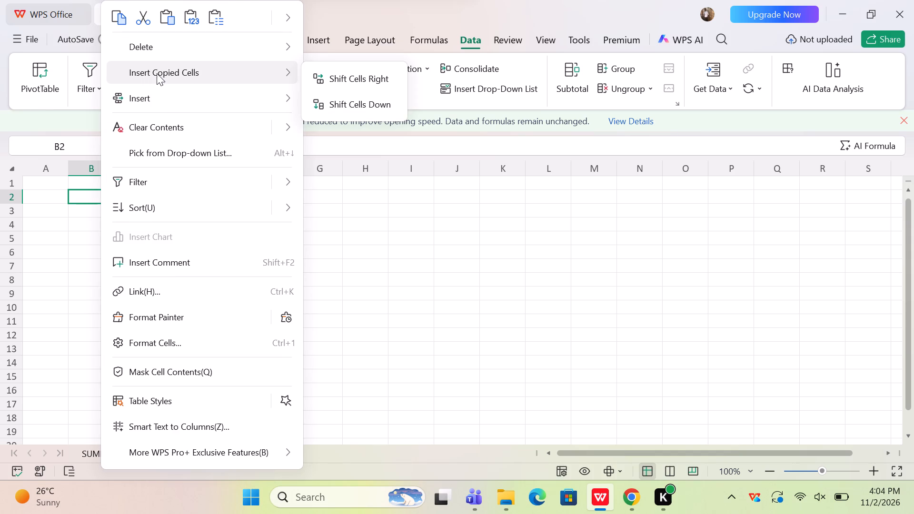
pyautogui.click(191, 21)
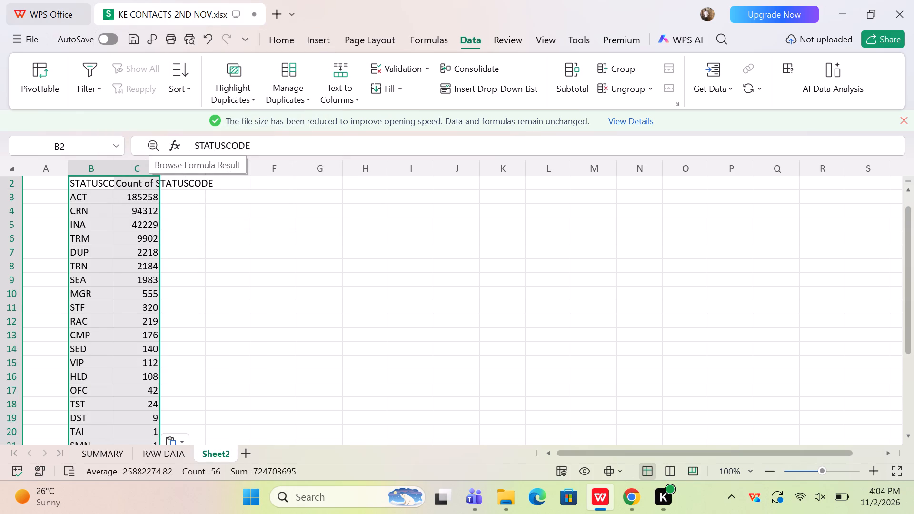
# Apply the SUMMARY pivot table's formatting to column B of Sheet2 with Format Painter.
pyautogui.click(103, 454)
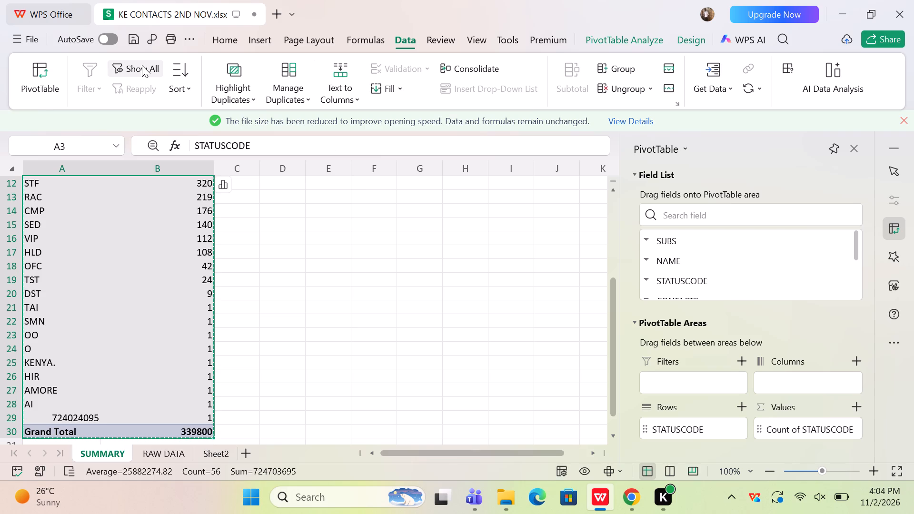
pyautogui.click(210, 34)
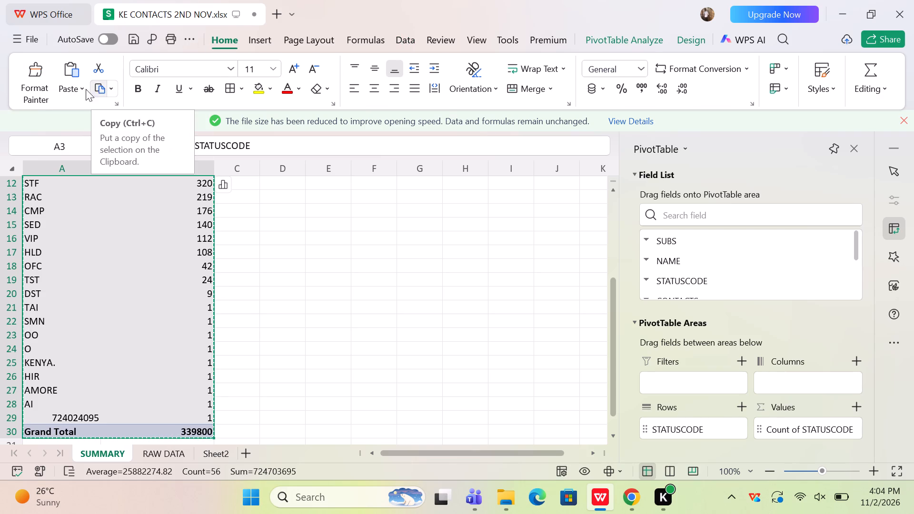
pyautogui.click(39, 75)
pyautogui.click(214, 451)
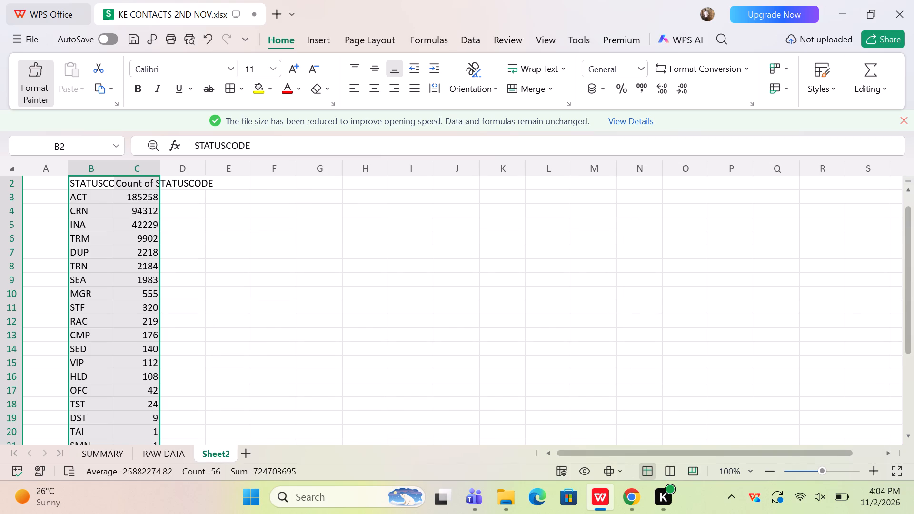
pyautogui.doubleClick(79, 175)
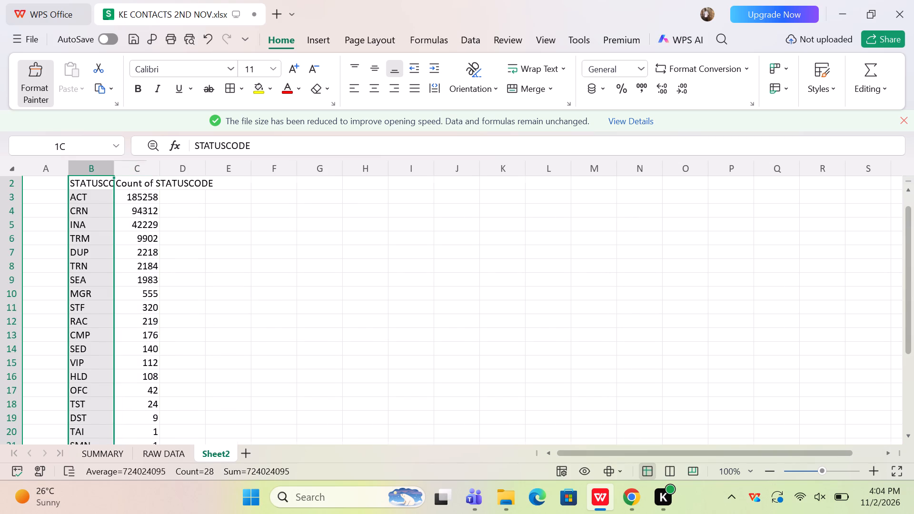
# Copy the full SUMMARY pivot table's formatting onto the pasted table in Sheet2 with Format Painter, and auto-fit column C.
pyautogui.click(111, 448)
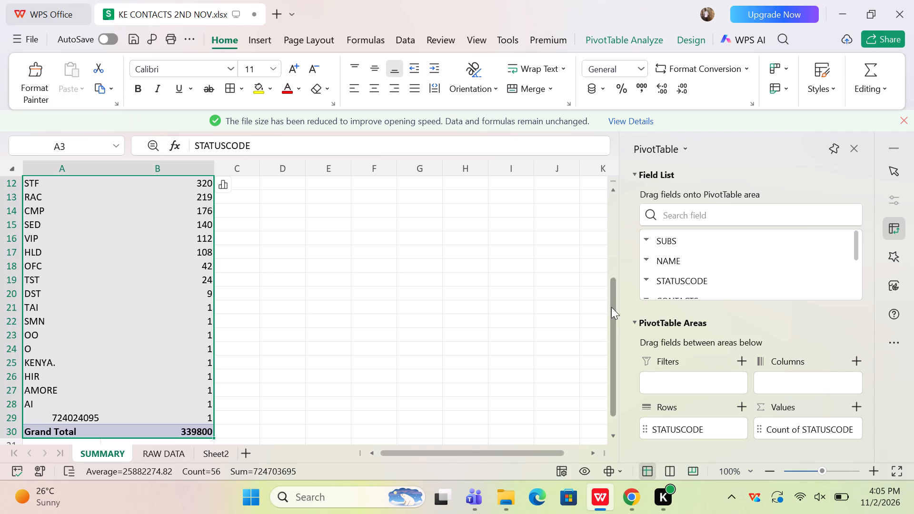
pyautogui.moveTo(611, 307); pyautogui.dragTo(620, 89)
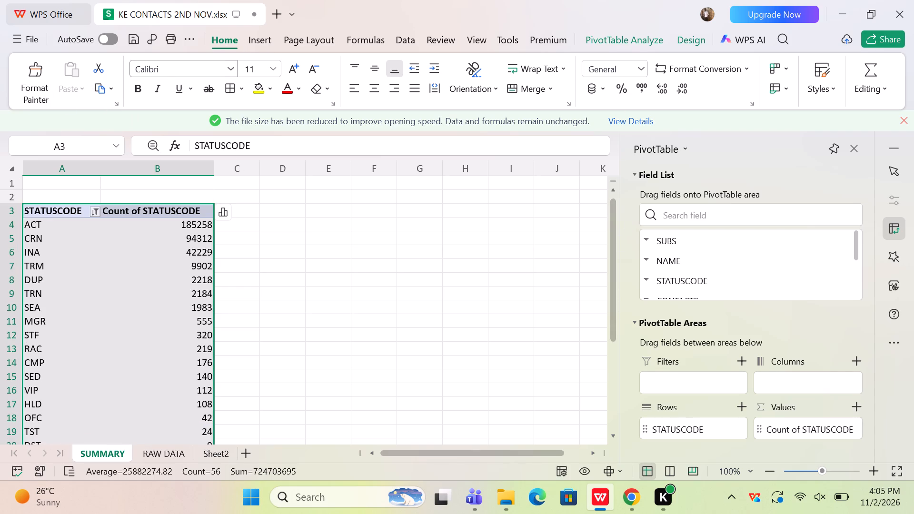
pyautogui.click(152, 248)
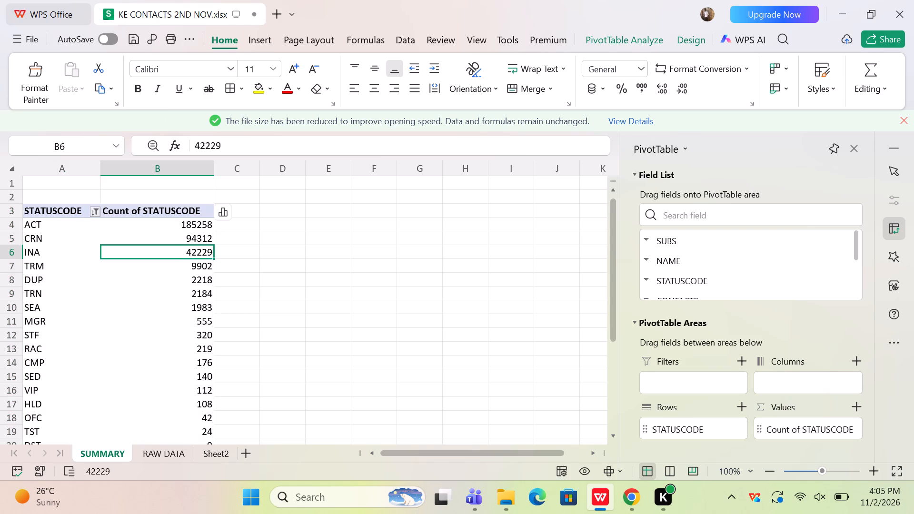
pyautogui.moveTo(50, 213); pyautogui.dragTo(198, 513)
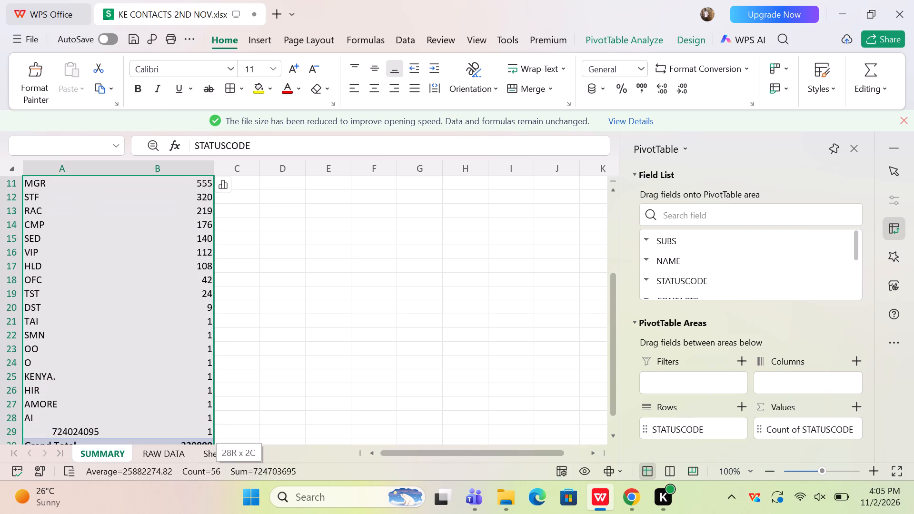
pyautogui.moveTo(198, 513); pyautogui.dragTo(204, 426)
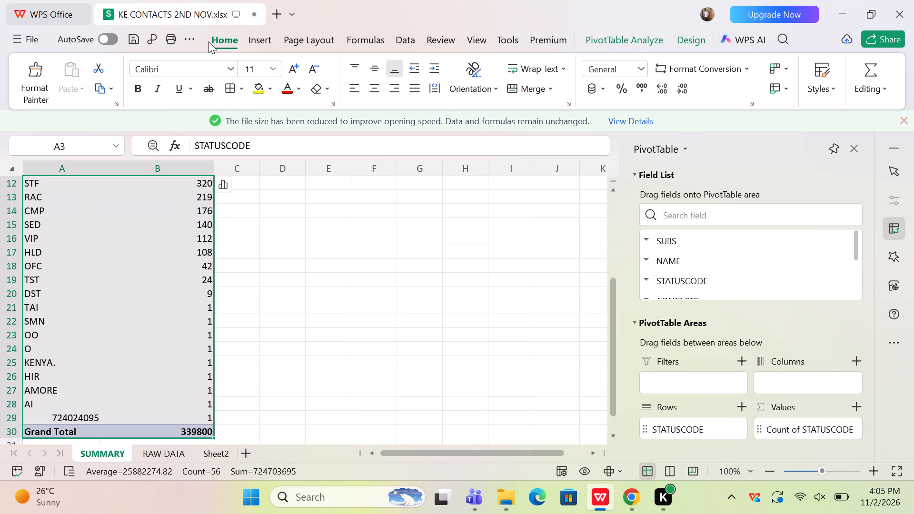
pyautogui.moveTo(613, 315); pyautogui.dragTo(612, 212)
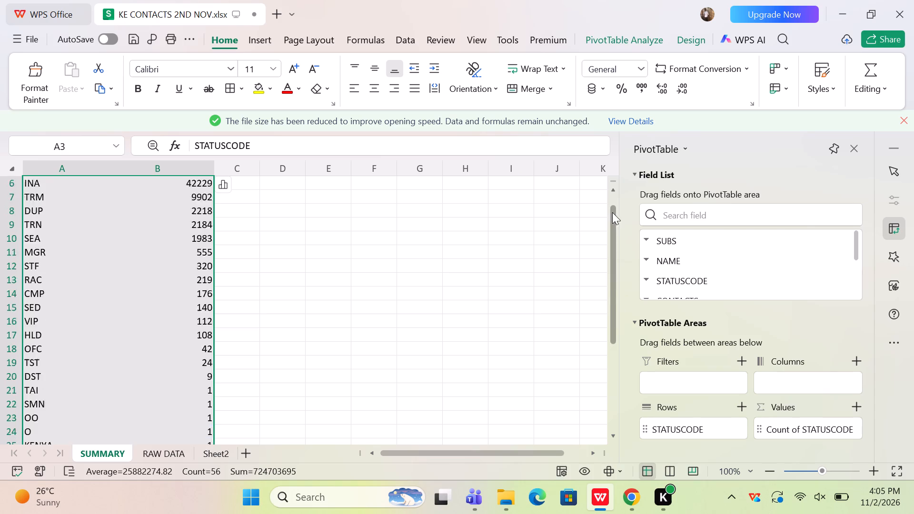
pyautogui.moveTo(612, 212); pyautogui.dragTo(615, 128)
pyautogui.click(39, 91)
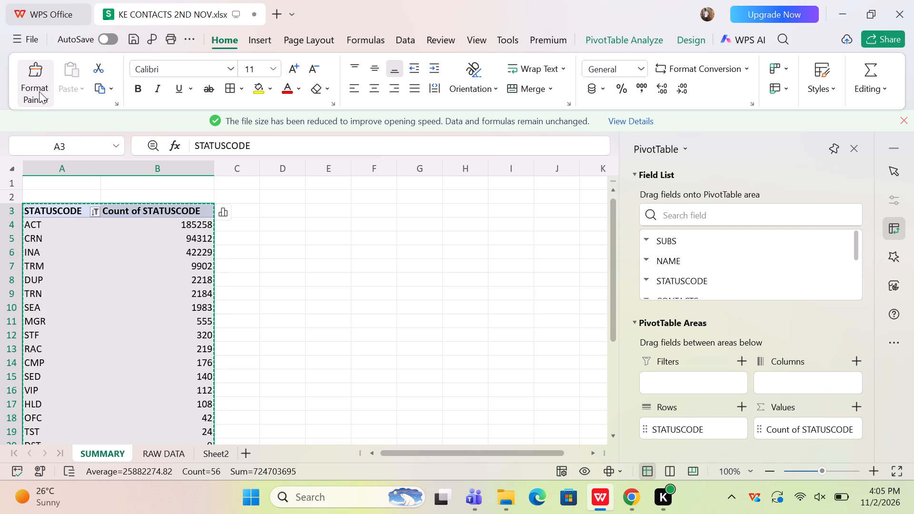
pyautogui.click(219, 450)
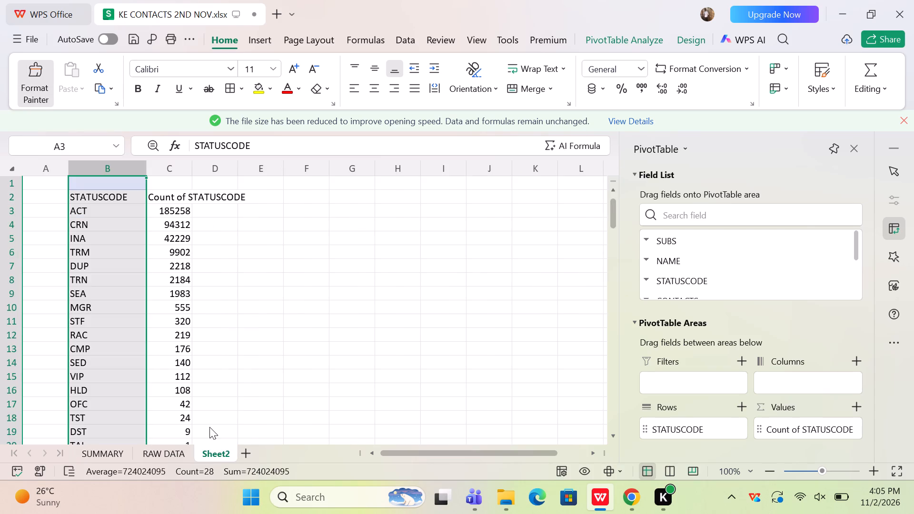
pyautogui.moveTo(85, 195); pyautogui.dragTo(179, 455)
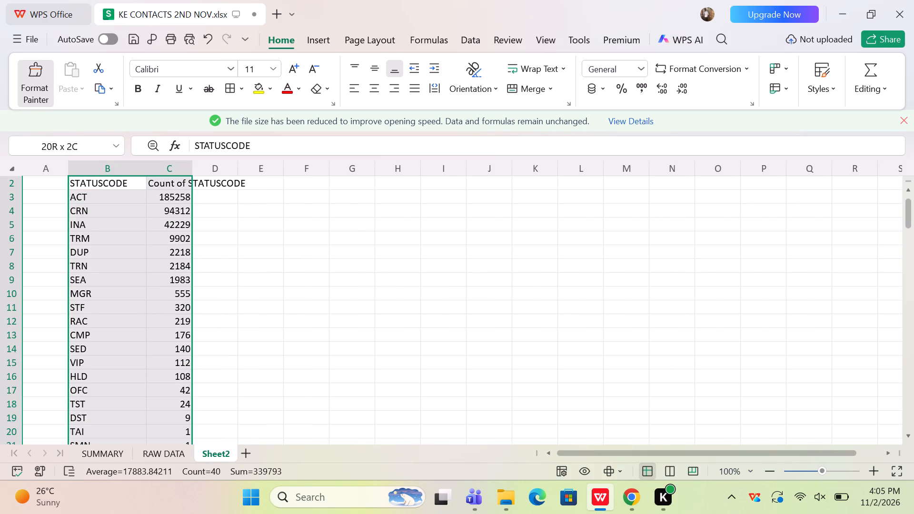
pyautogui.moveTo(179, 455); pyautogui.dragTo(169, 410)
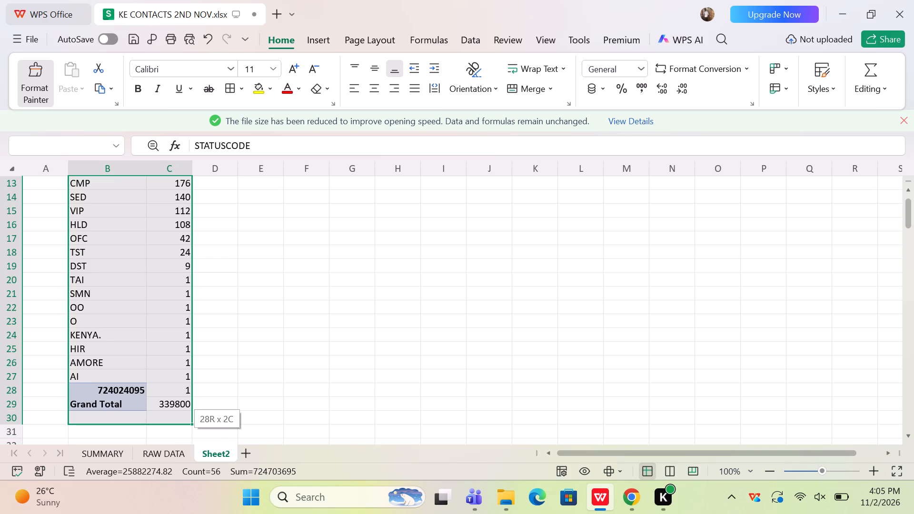
pyautogui.moveTo(169, 410); pyautogui.dragTo(169, 410)
pyautogui.doubleClick(194, 166)
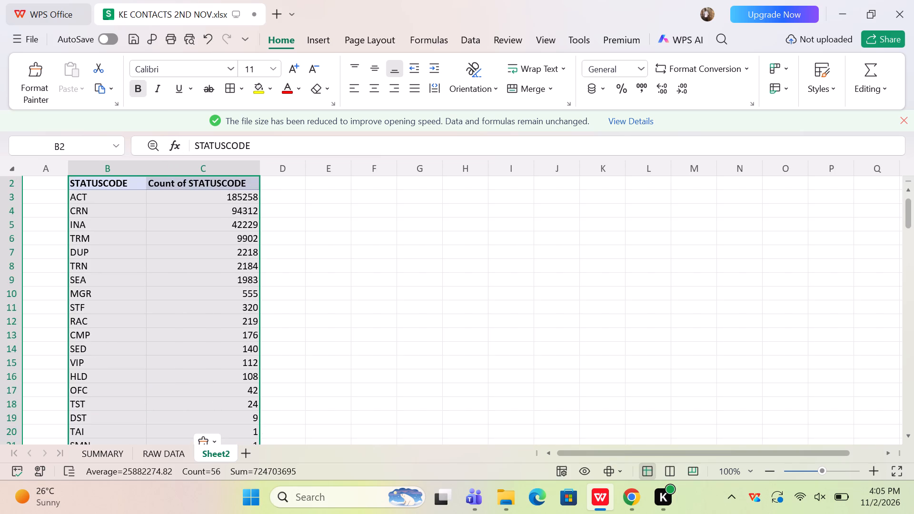
# Rename the Sheet2 table headers to COUNT OF CUSTOMERS in C2 and STATUS in B2.
pyautogui.click(174, 182)
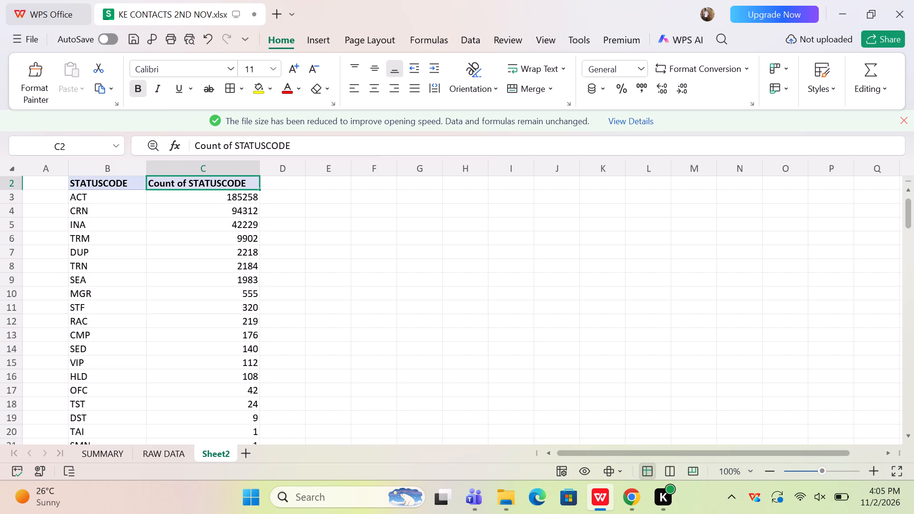
pyautogui.write('COU')
pyautogui.write('NT OF CUSTOMERS')
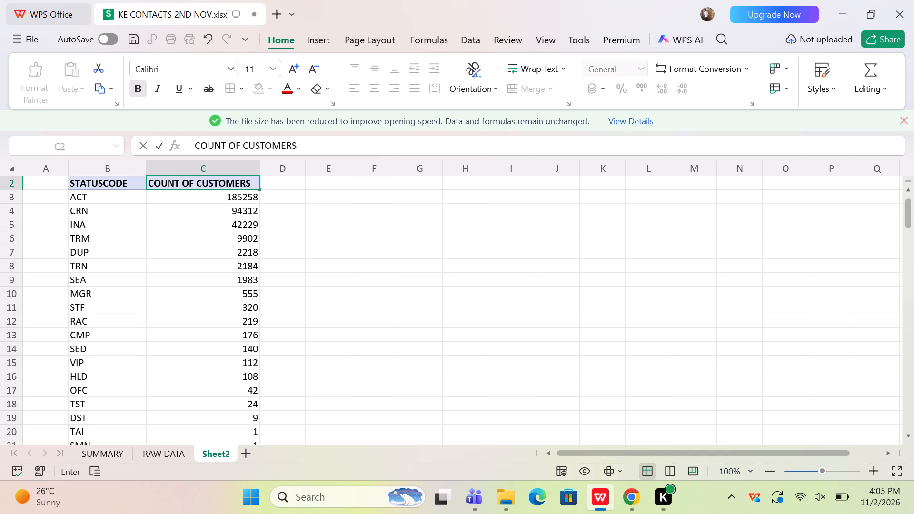
pyautogui.click(110, 181)
pyautogui.write('STATUS')
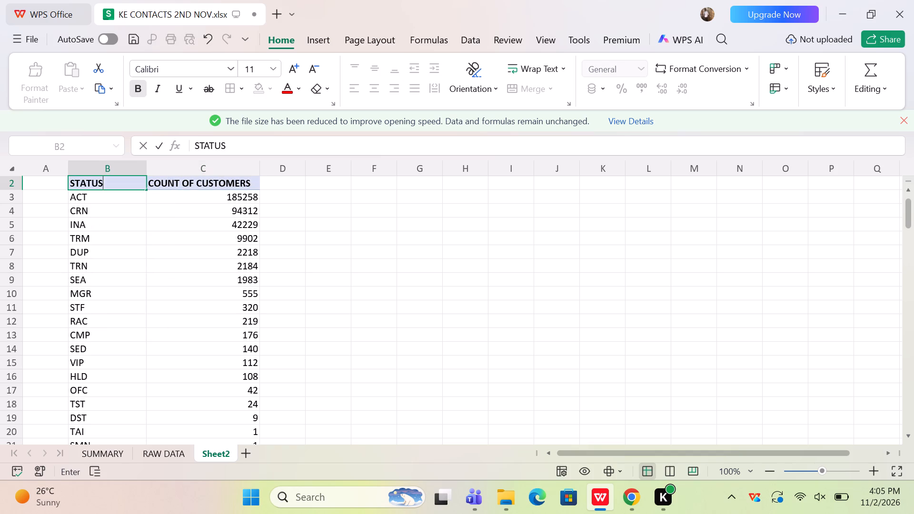
pyautogui.click(267, 254)
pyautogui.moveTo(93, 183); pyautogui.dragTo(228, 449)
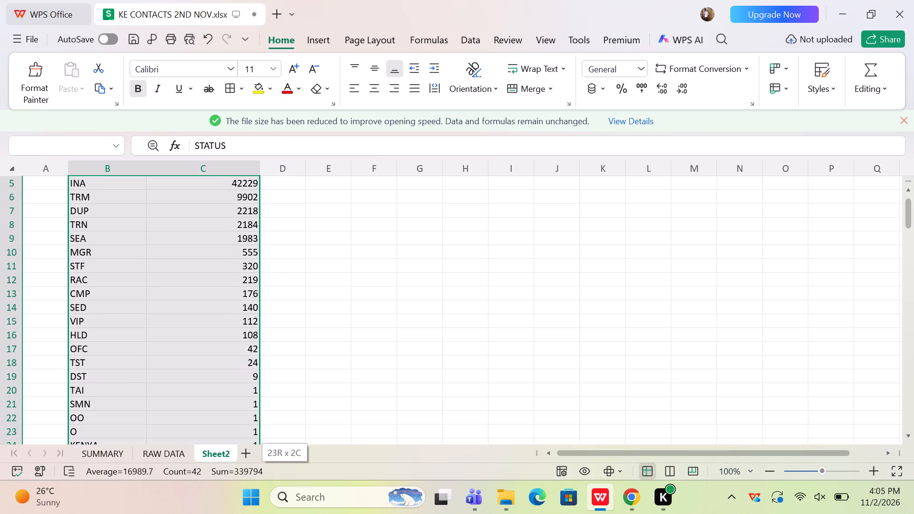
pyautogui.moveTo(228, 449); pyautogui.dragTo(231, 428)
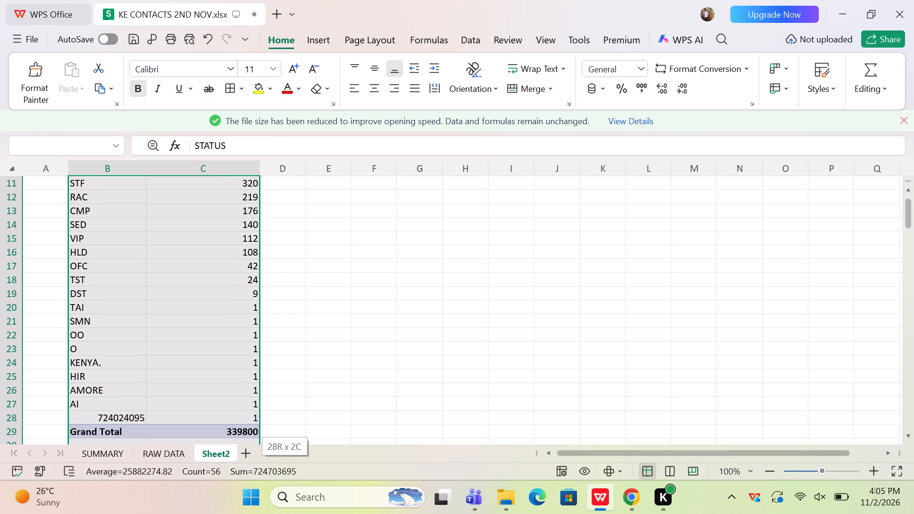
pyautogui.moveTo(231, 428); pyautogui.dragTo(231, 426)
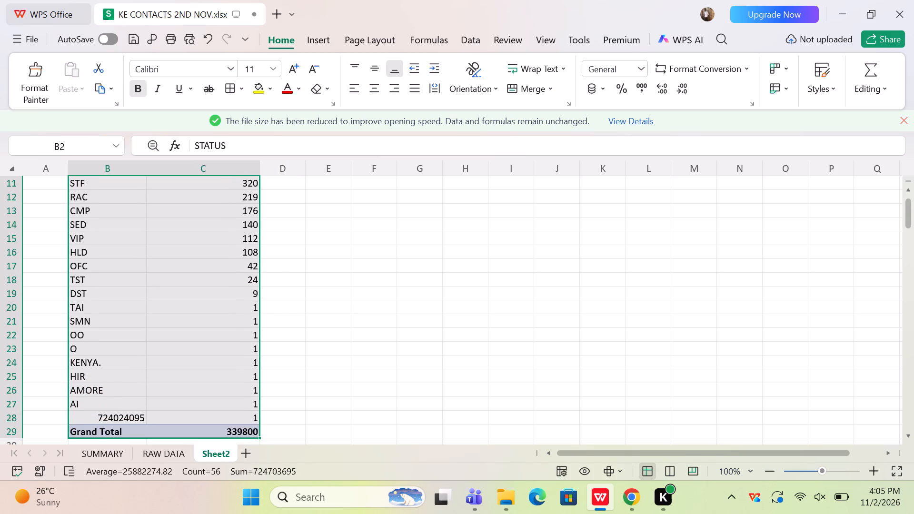
# Delete row 28 of Sheet2, the stray numeric status entry just above the Grand Total row.
pyautogui.click(9, 416)
pyautogui.rightClick(9, 416)
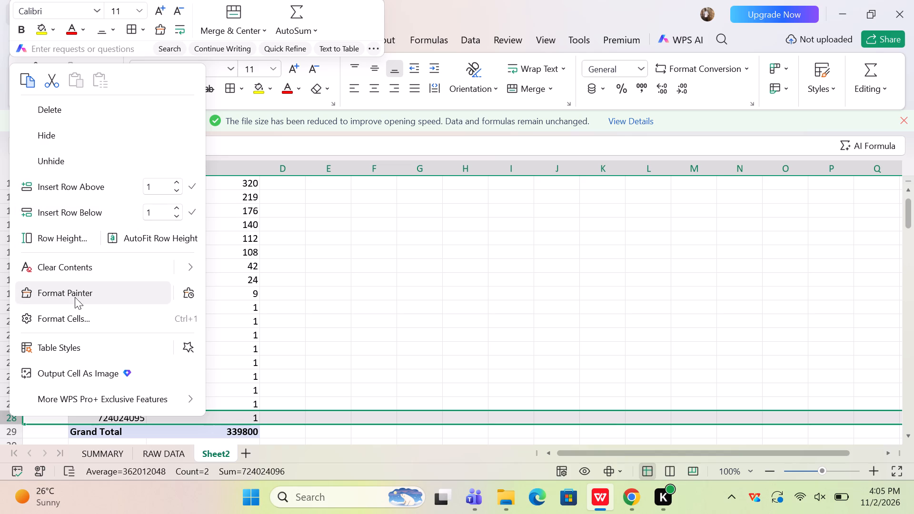
pyautogui.click(51, 109)
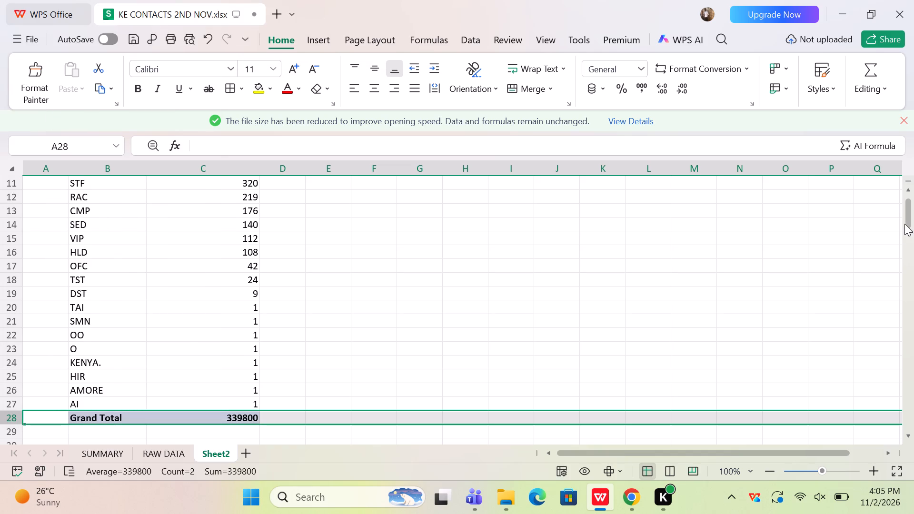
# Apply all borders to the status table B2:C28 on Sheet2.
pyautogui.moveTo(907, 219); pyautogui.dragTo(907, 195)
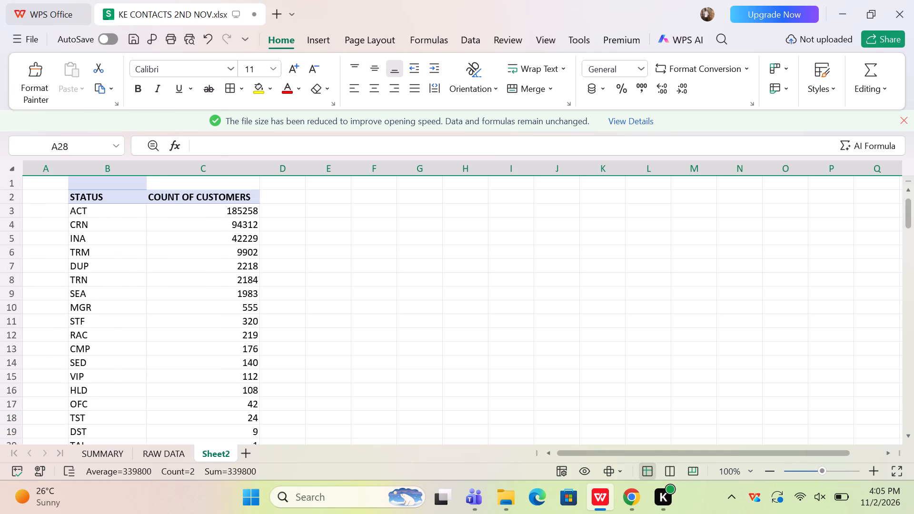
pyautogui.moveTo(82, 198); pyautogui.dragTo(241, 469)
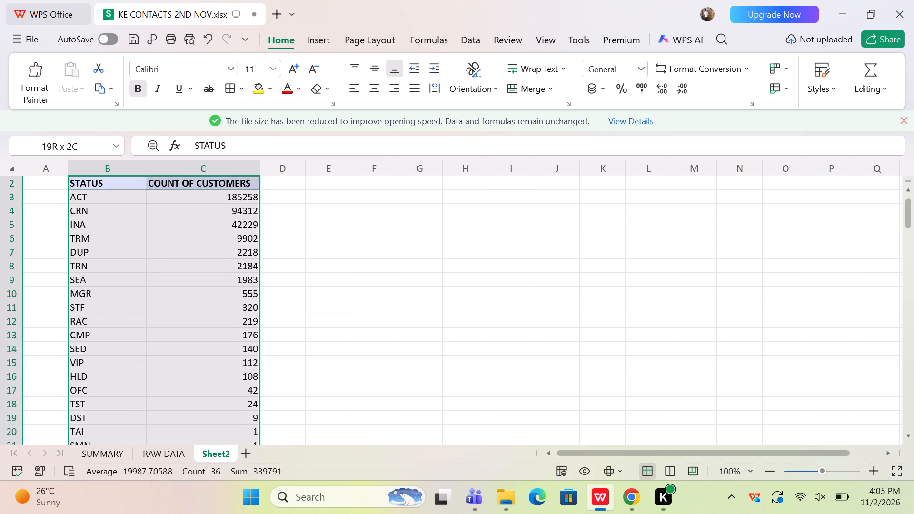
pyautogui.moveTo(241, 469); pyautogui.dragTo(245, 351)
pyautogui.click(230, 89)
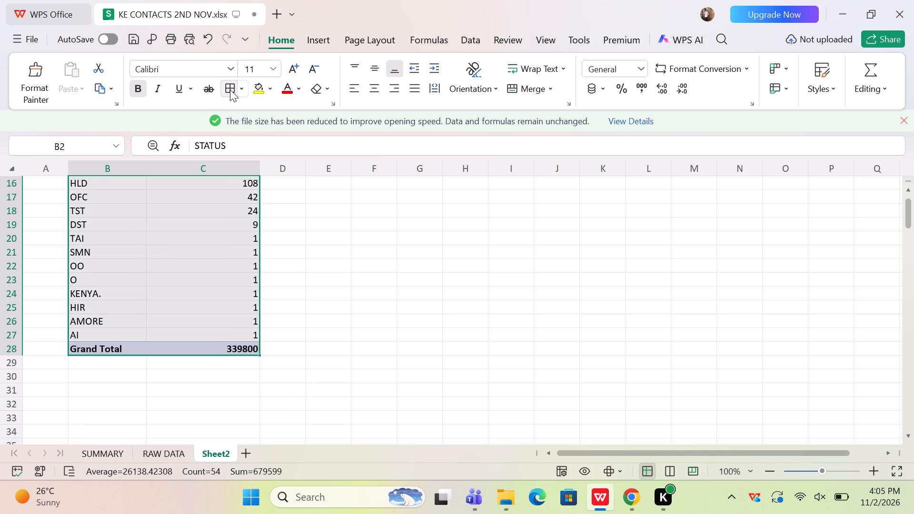
# Choose the finer line style just below the current solid one and reapply all borders to the table B2:C28.
pyautogui.click(238, 89)
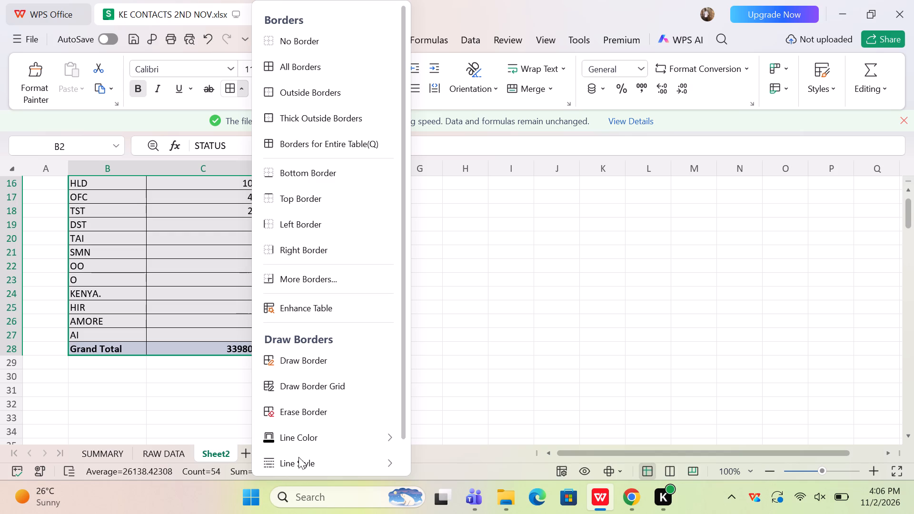
pyautogui.click(442, 295)
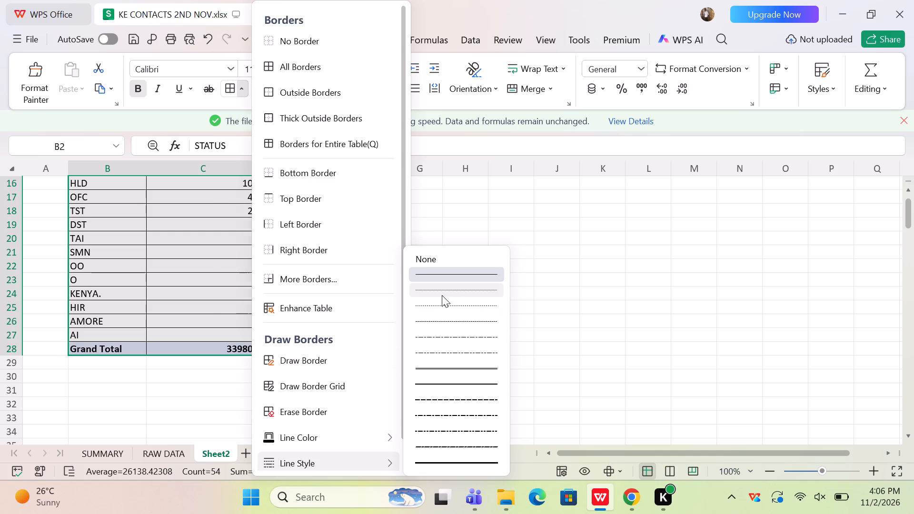
pyautogui.doubleClick(232, 281)
pyautogui.click(209, 320)
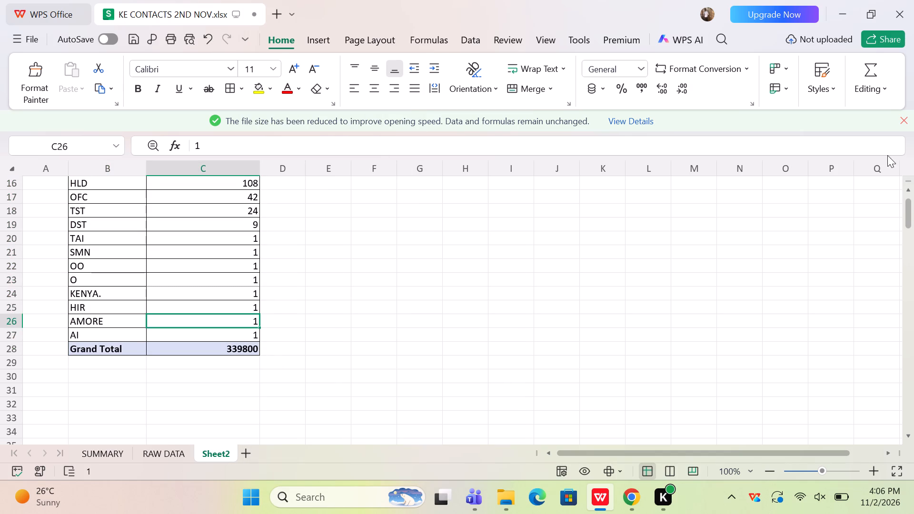
pyautogui.moveTo(911, 219); pyautogui.dragTo(912, 181)
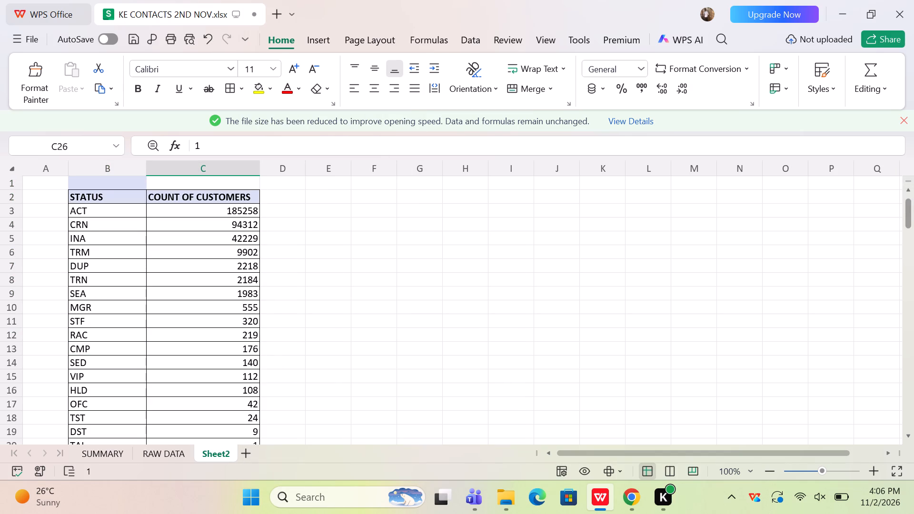
pyautogui.moveTo(76, 193); pyautogui.dragTo(239, 442)
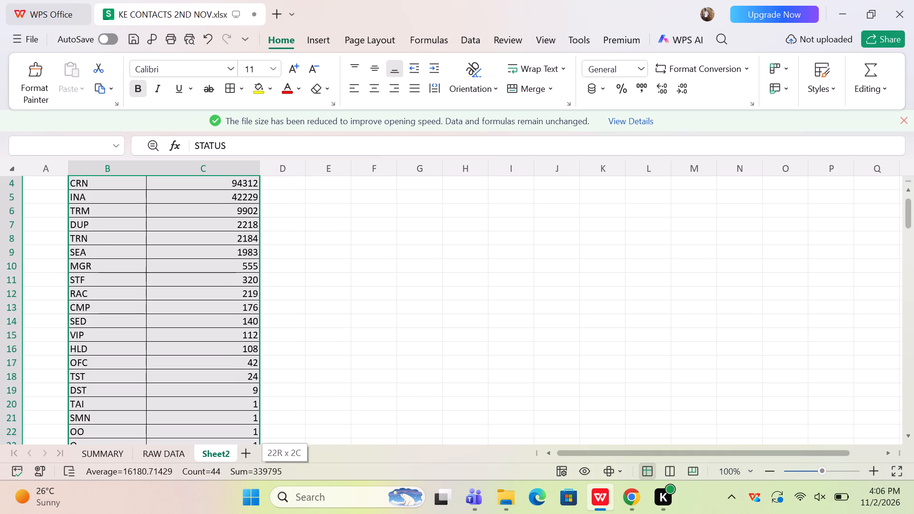
pyautogui.moveTo(239, 442); pyautogui.dragTo(238, 437)
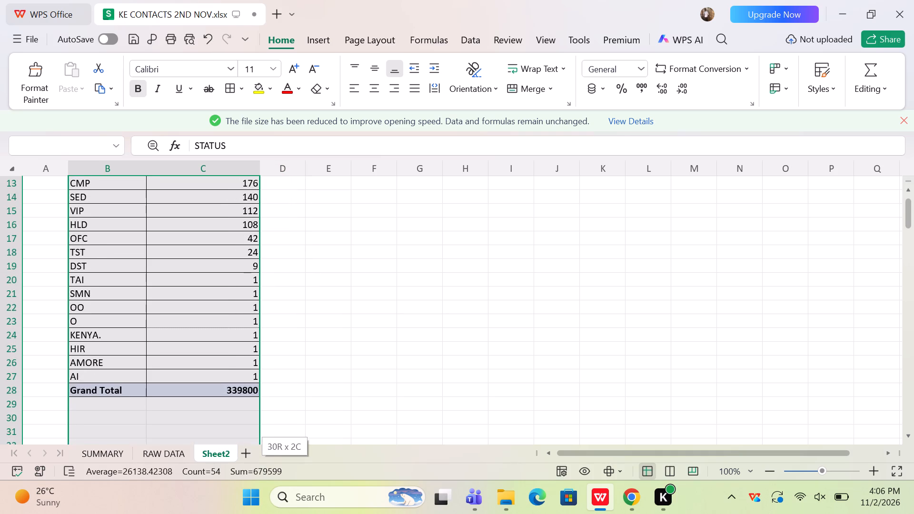
pyautogui.moveTo(238, 437); pyautogui.dragTo(239, 389)
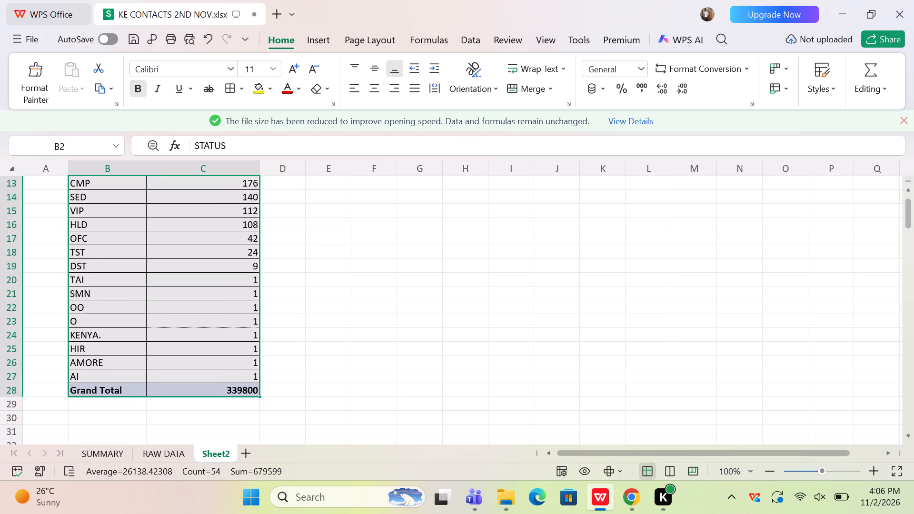
pyautogui.click(230, 85)
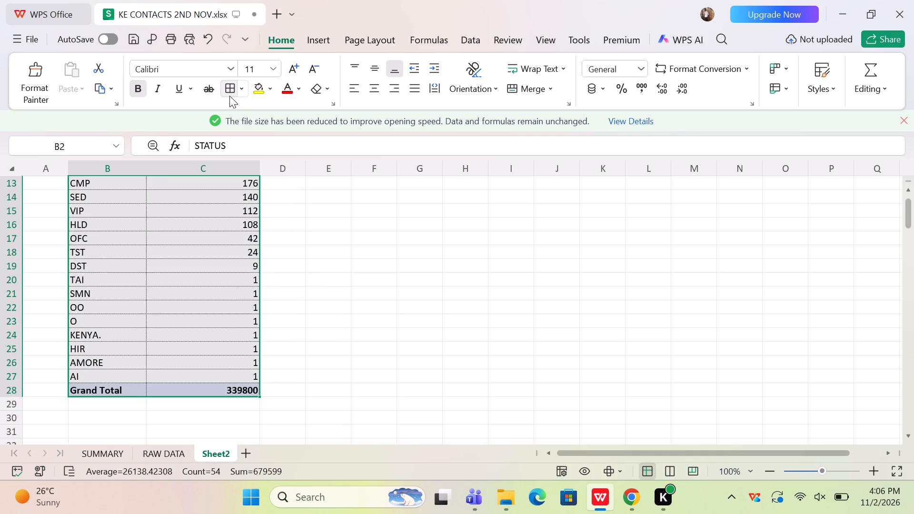
# Apply outside borders around the status table B2:C28.
pyautogui.click(239, 89)
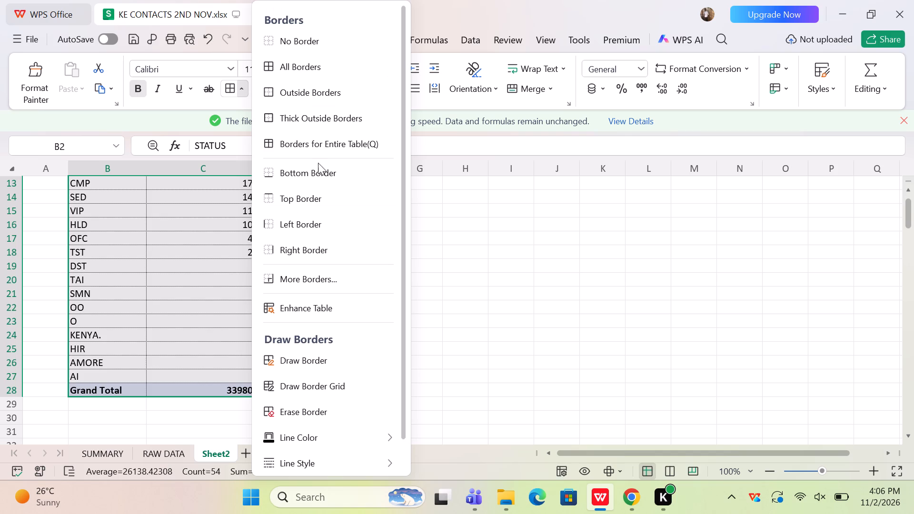
pyautogui.click(301, 96)
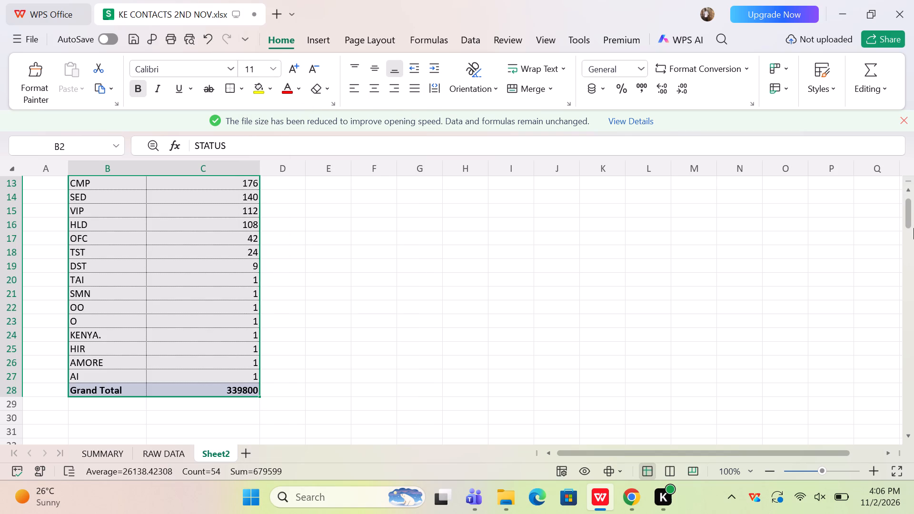
# Format the customer counts in C3:C28 with comma thousands separators and no decimal places.
pyautogui.moveTo(909, 219); pyautogui.dragTo(909, 196)
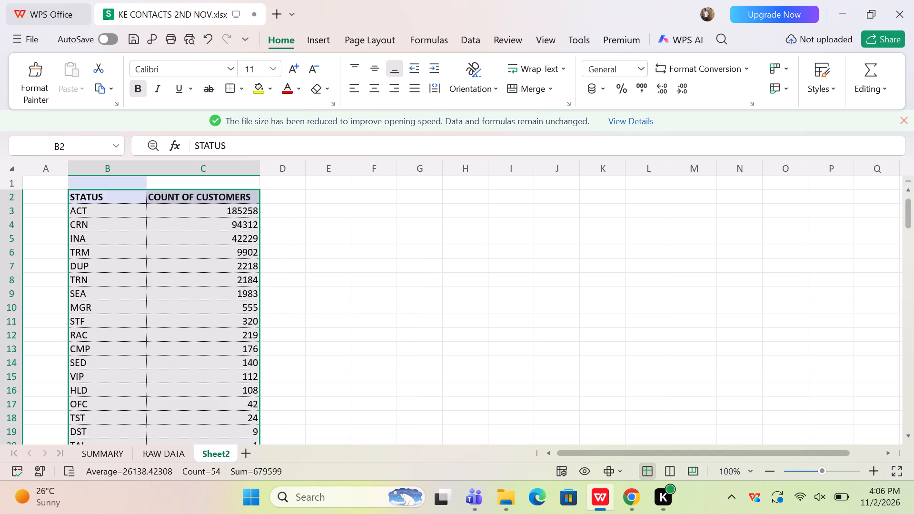
pyautogui.moveTo(178, 214); pyautogui.dragTo(190, 458)
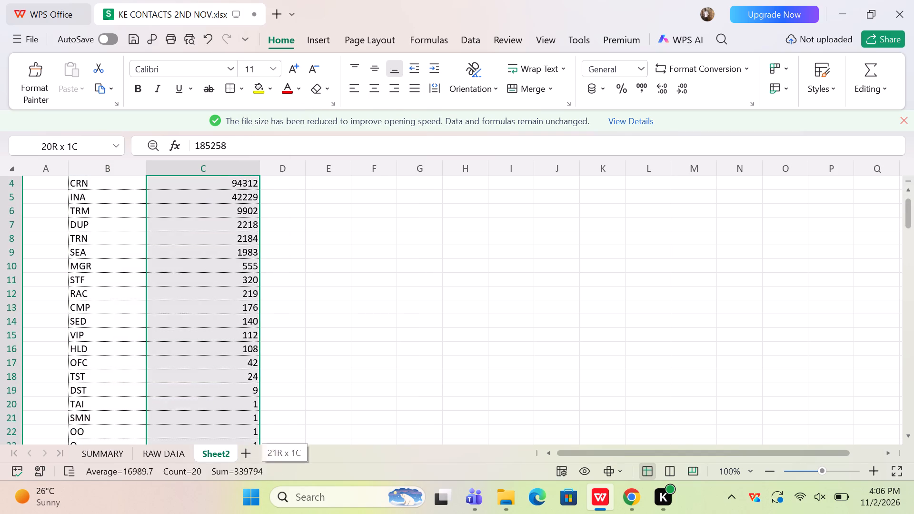
pyautogui.moveTo(190, 458); pyautogui.dragTo(204, 419)
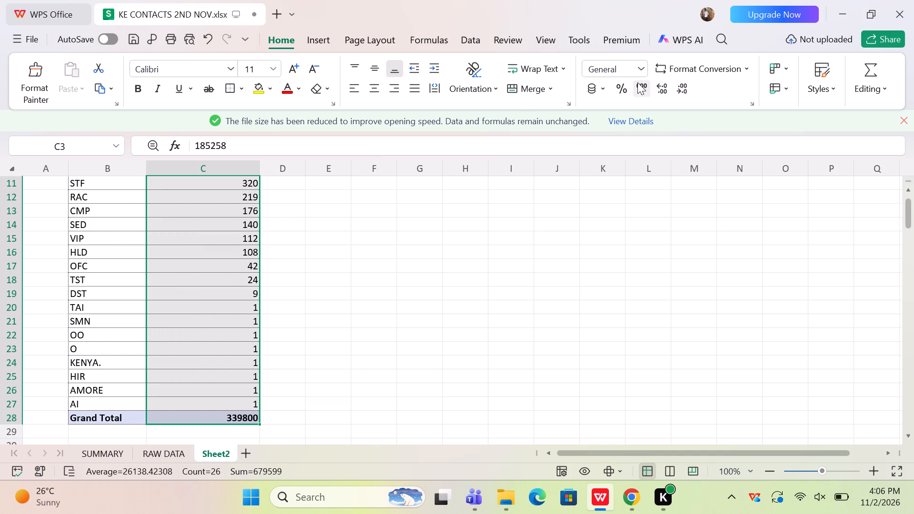
pyautogui.click(637, 88)
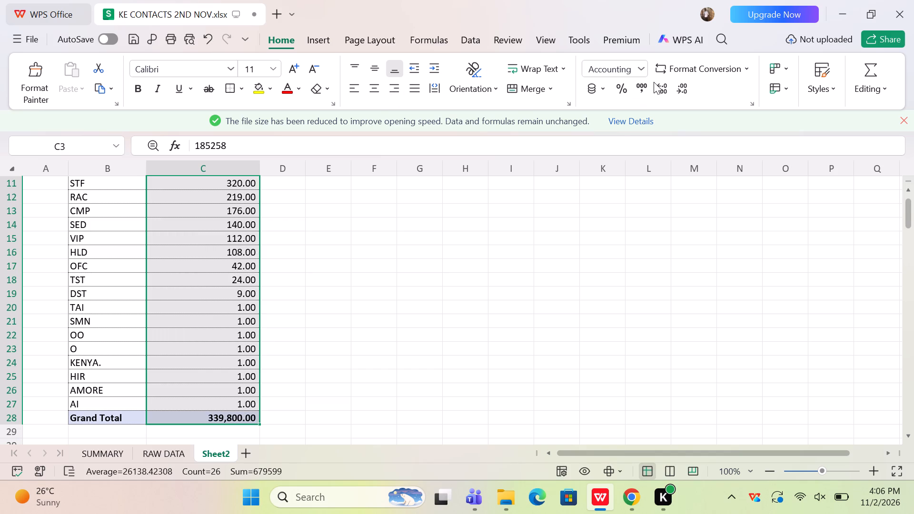
pyautogui.doubleClick(679, 88)
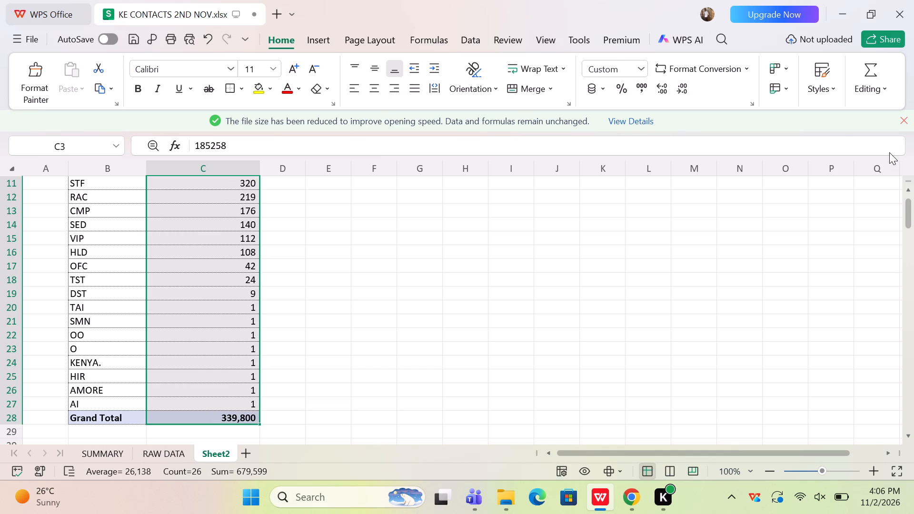
pyautogui.moveTo(908, 213); pyautogui.dragTo(910, 171)
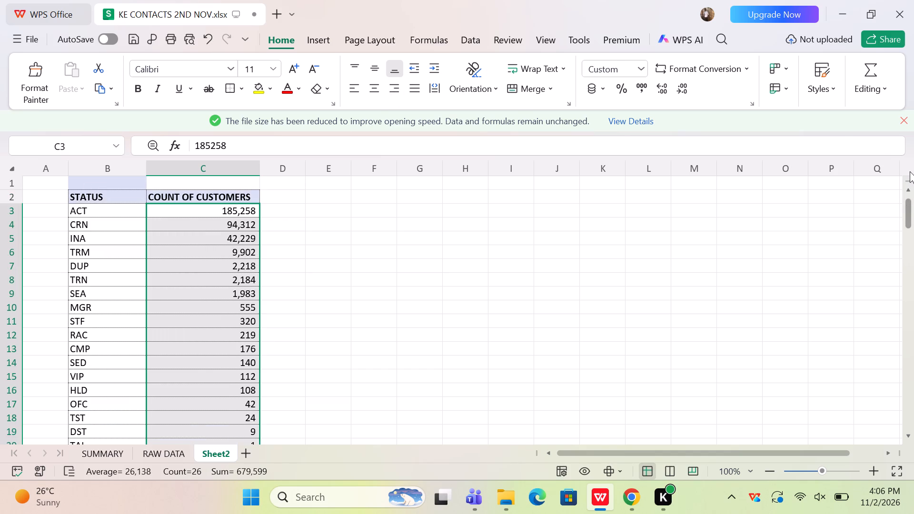
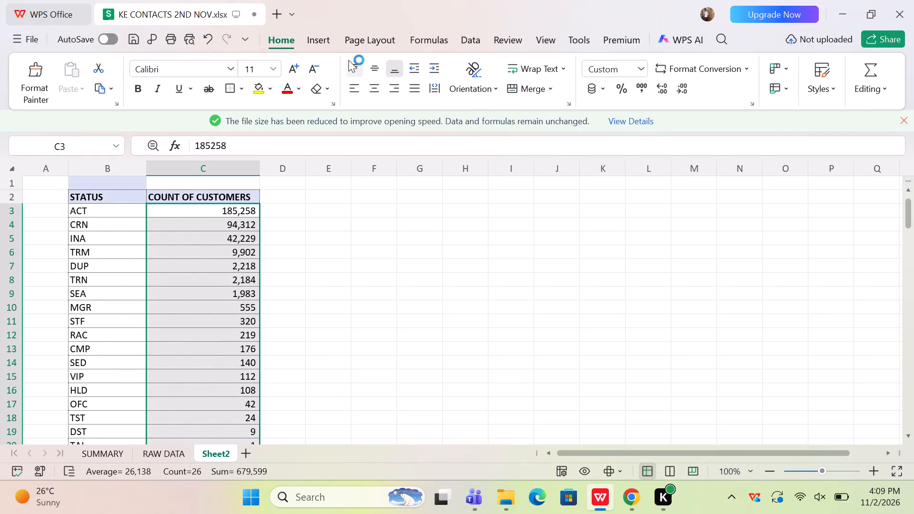
# Set the font size of all cells on Sheet2 to 8.
pyautogui.click(8, 173)
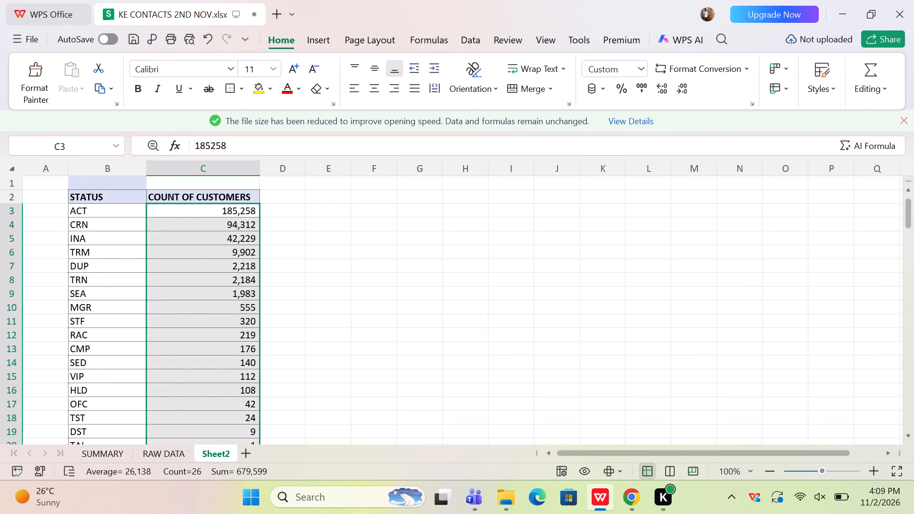
pyautogui.click(11, 170)
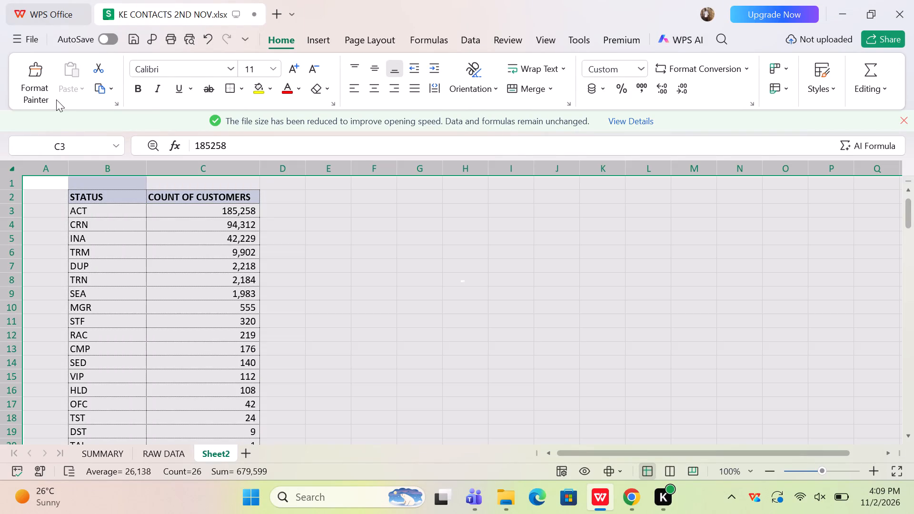
pyautogui.click(271, 68)
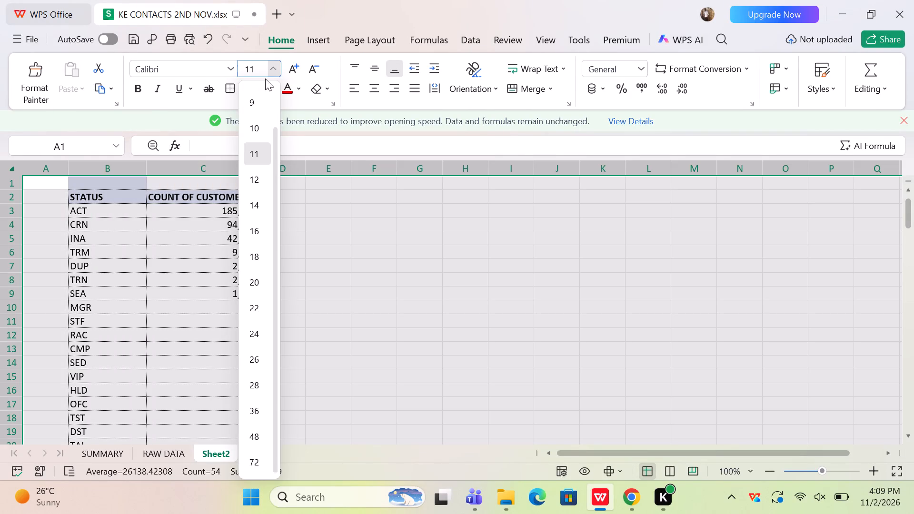
pyautogui.click(256, 97)
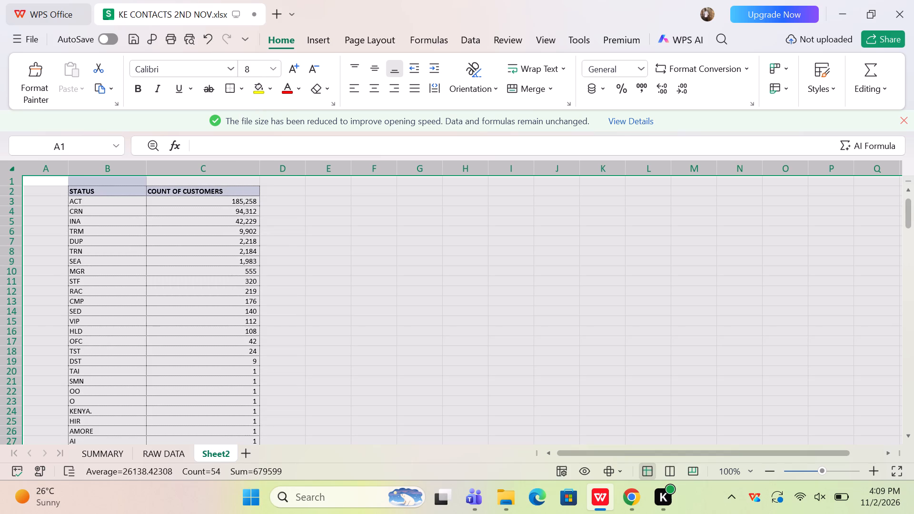
# Copy the plain formatting of cell C1 onto cell B1 with Format Painter to clear its fill.
pyautogui.click(229, 179)
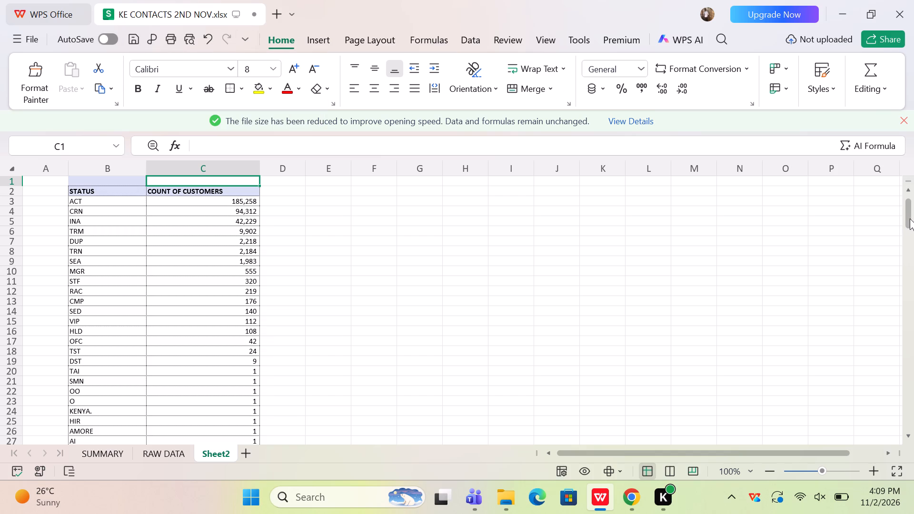
pyautogui.moveTo(911, 218); pyautogui.dragTo(909, 167)
pyautogui.click(316, 40)
pyautogui.click(277, 40)
pyautogui.click(33, 85)
pyautogui.click(100, 185)
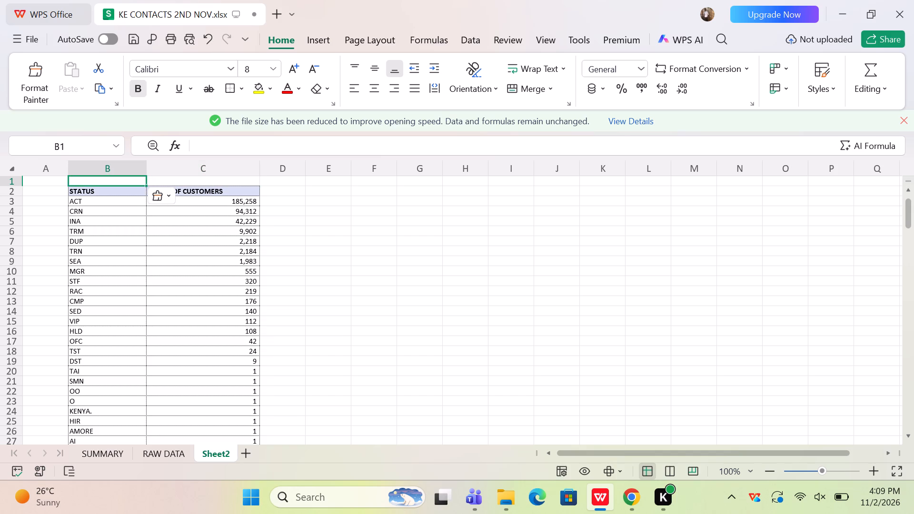
pyautogui.click(504, 226)
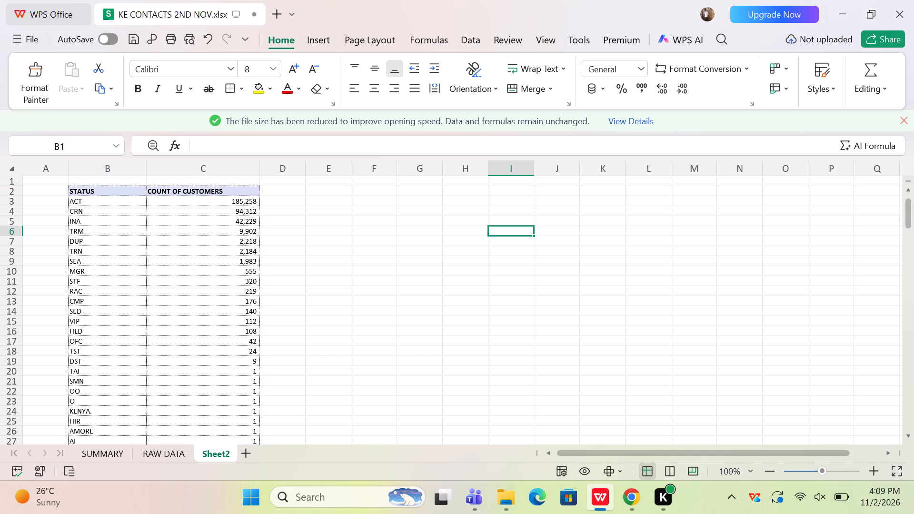
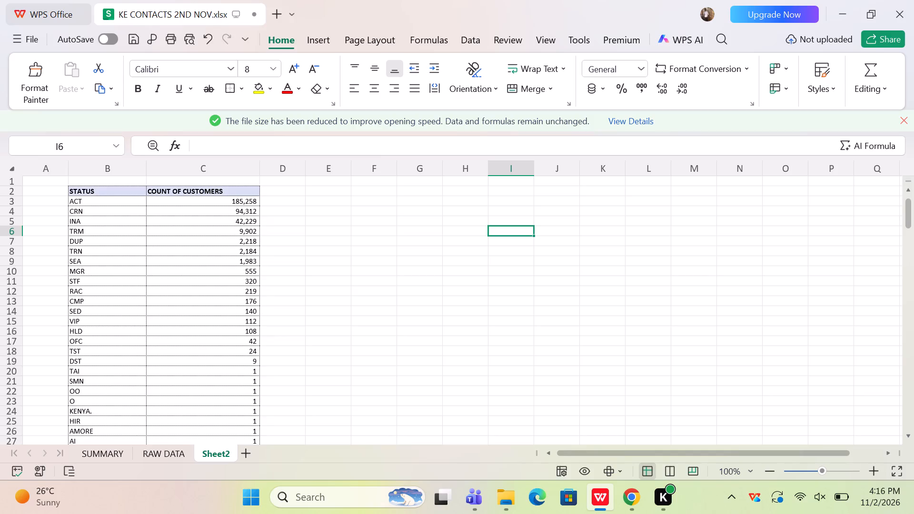
# Copy the first CONTACTS column, column D, from the RAW DATA sheet into column A of a new sheet.
pyautogui.click(117, 457)
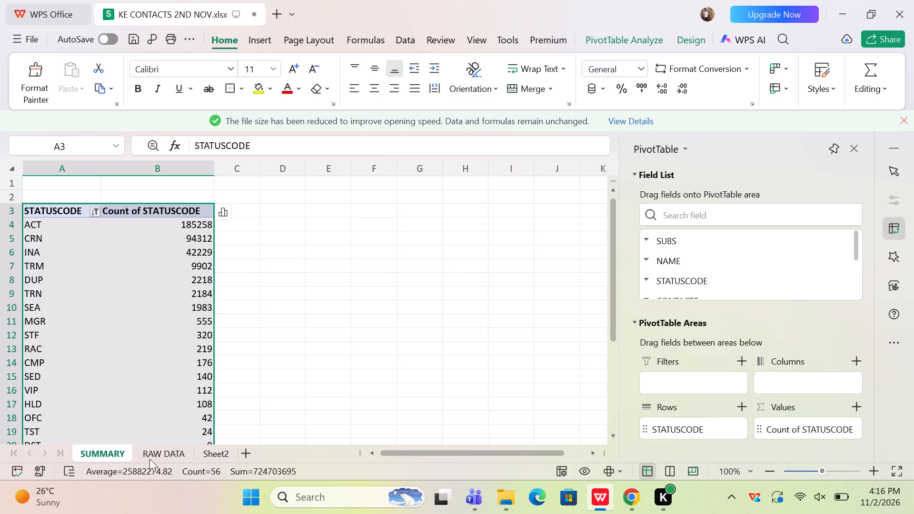
pyautogui.click(159, 459)
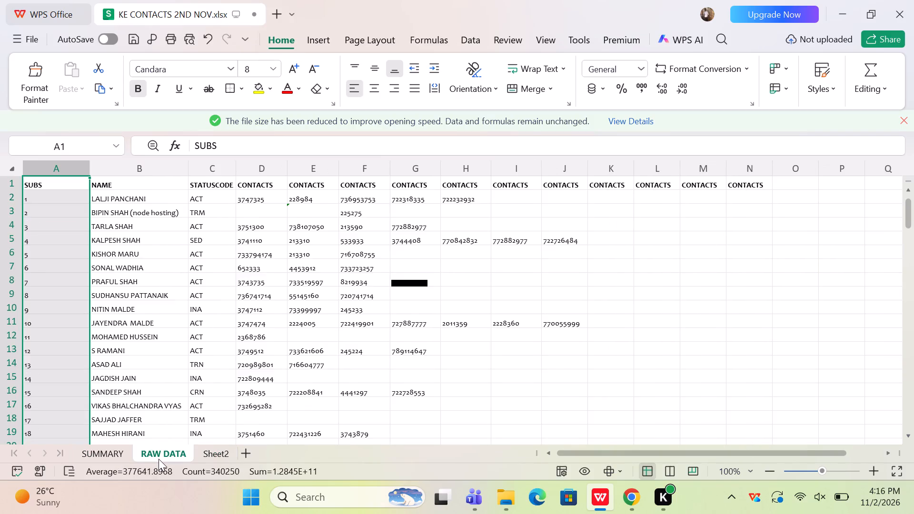
pyautogui.click(8, 165)
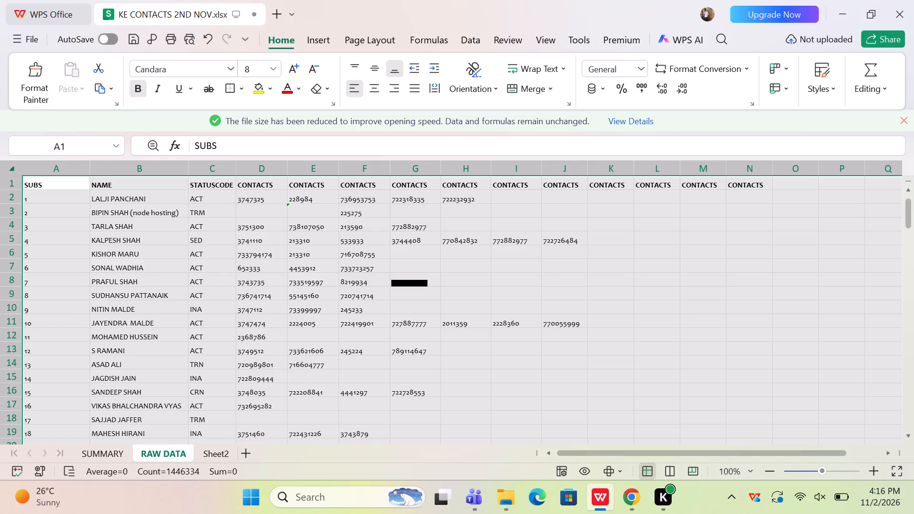
pyautogui.click(218, 173)
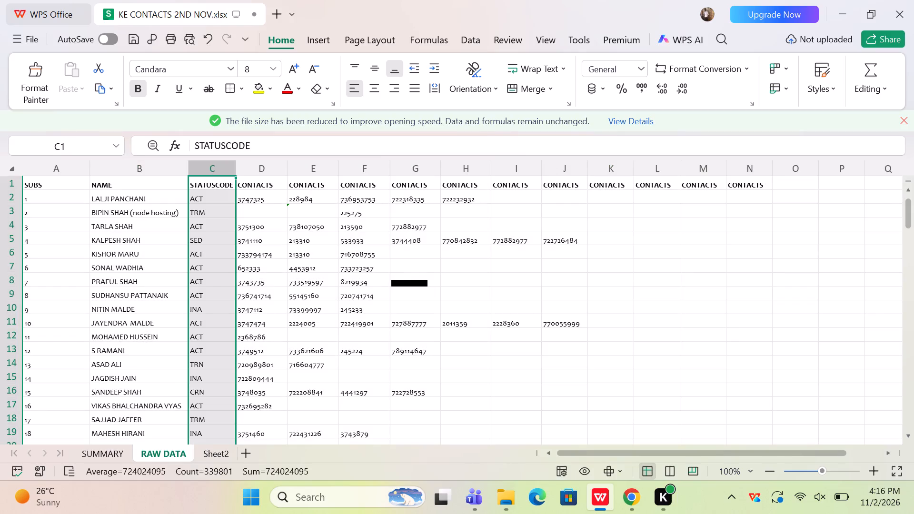
pyautogui.click(249, 174)
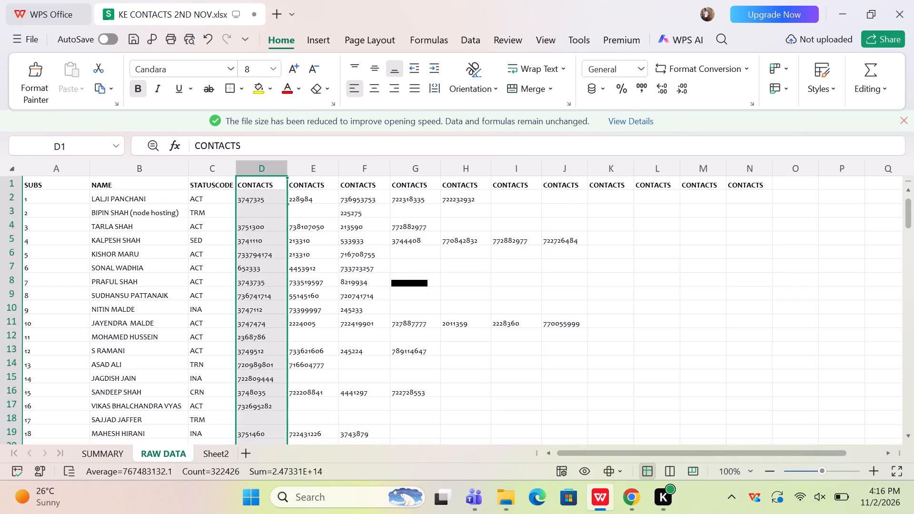
pyautogui.hotkey('ctrl', 'c')
pyautogui.click(222, 455)
pyautogui.click(248, 452)
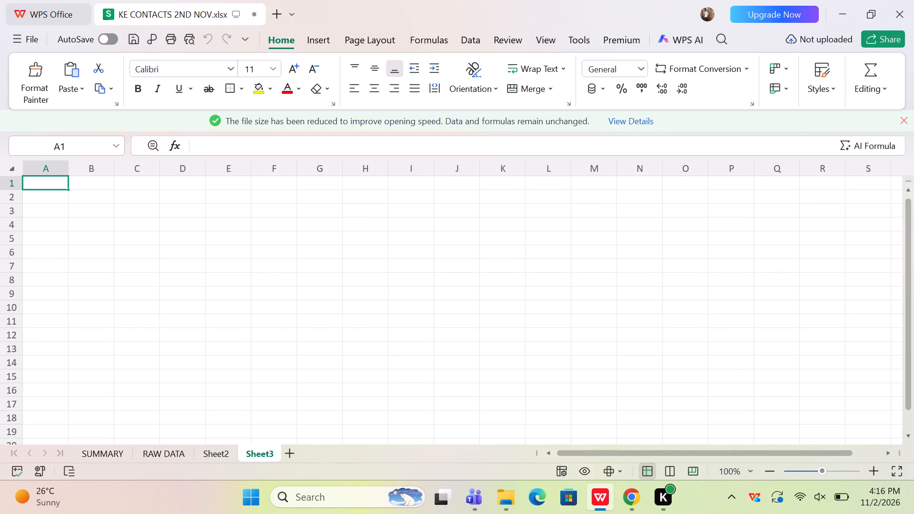
pyautogui.hotkey('ctrl', 'v')
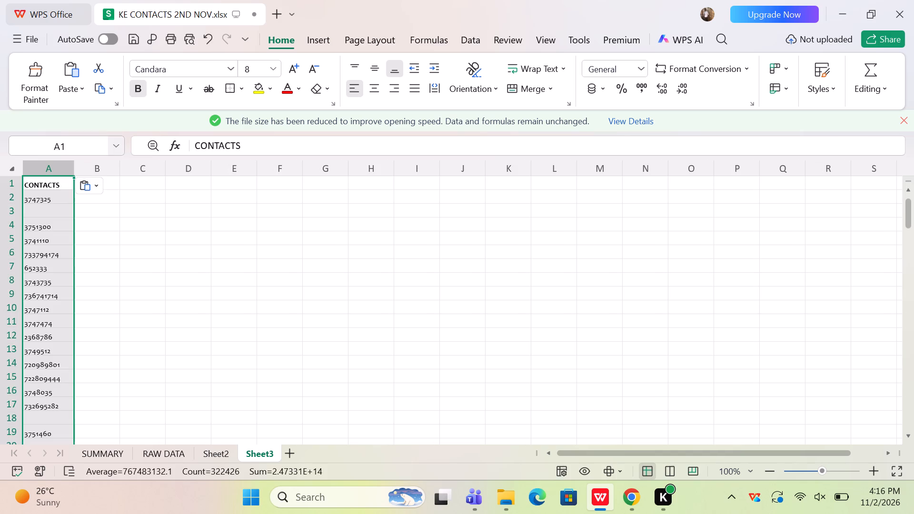
# Sort the copied CONTACTS column on the new sheet from largest to smallest.
pyautogui.click(460, 38)
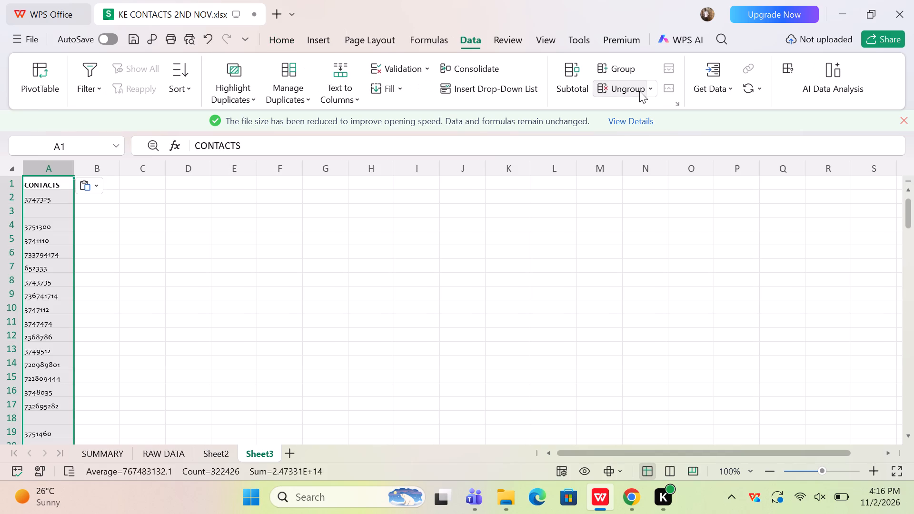
pyautogui.click(188, 86)
pyautogui.click(221, 146)
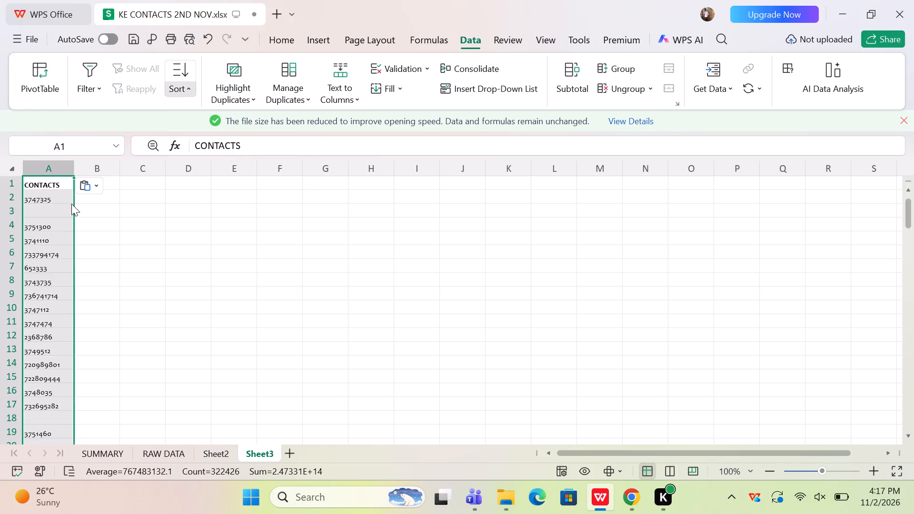
pyautogui.click(183, 86)
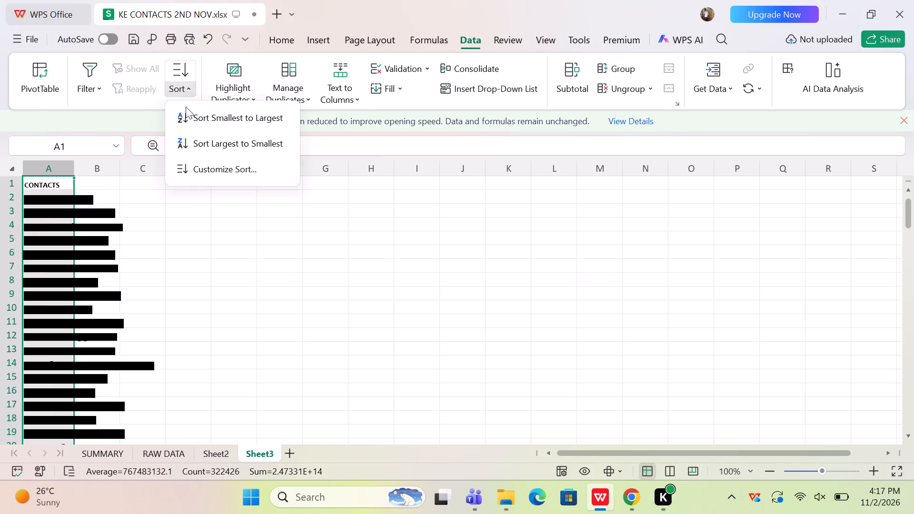
pyautogui.click(213, 143)
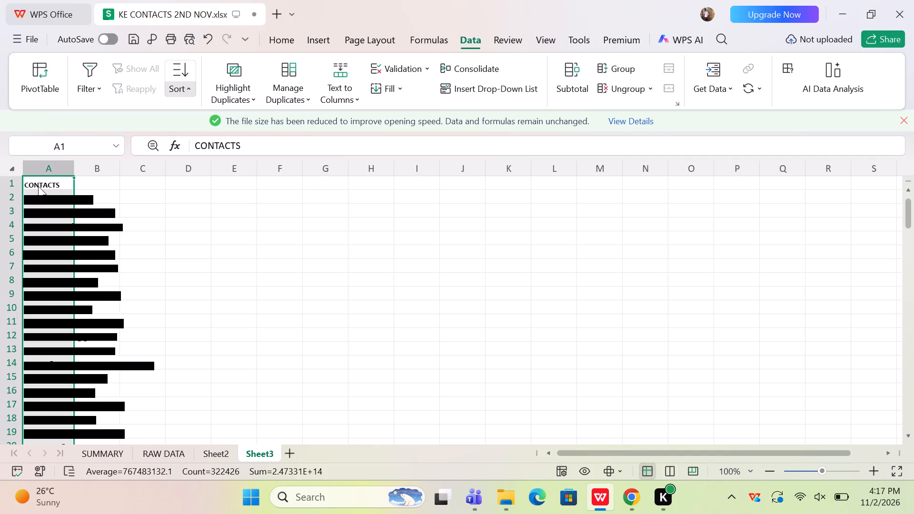
# Select the sorted contacts from A2 down to the last filled row to check where the list ends.
pyautogui.click(39, 198)
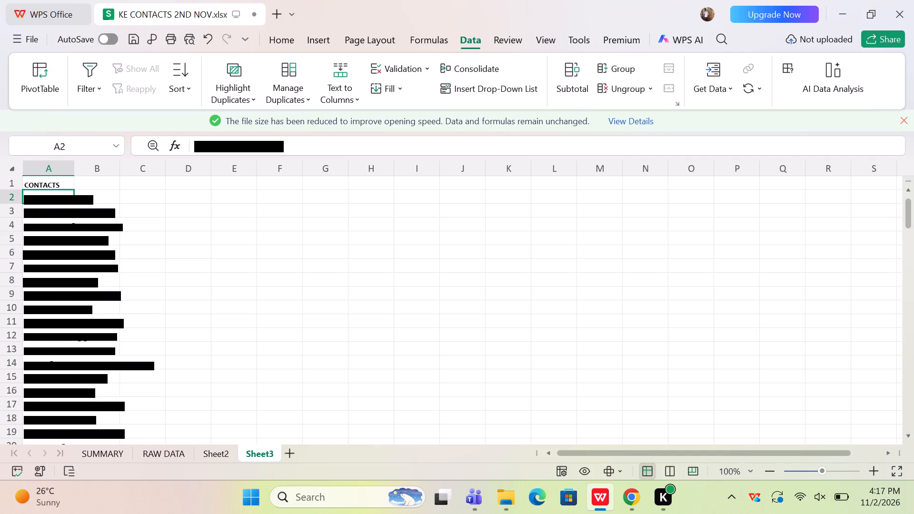
pyautogui.hotkey('ctrl', 'shift', 'Down')
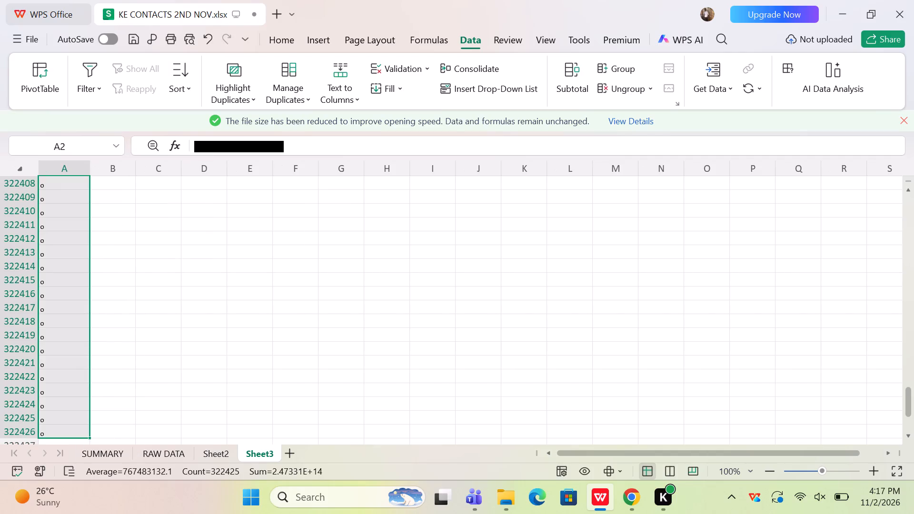
# Return to the RAW DATA sheet and select cell E1, the header of the second CONTACTS column.
pyautogui.click(205, 450)
pyautogui.click(185, 449)
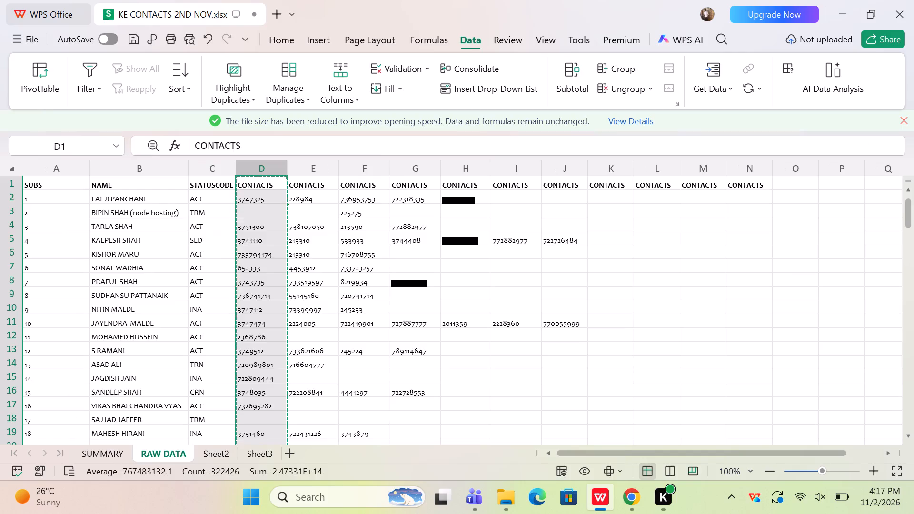
pyautogui.click(317, 186)
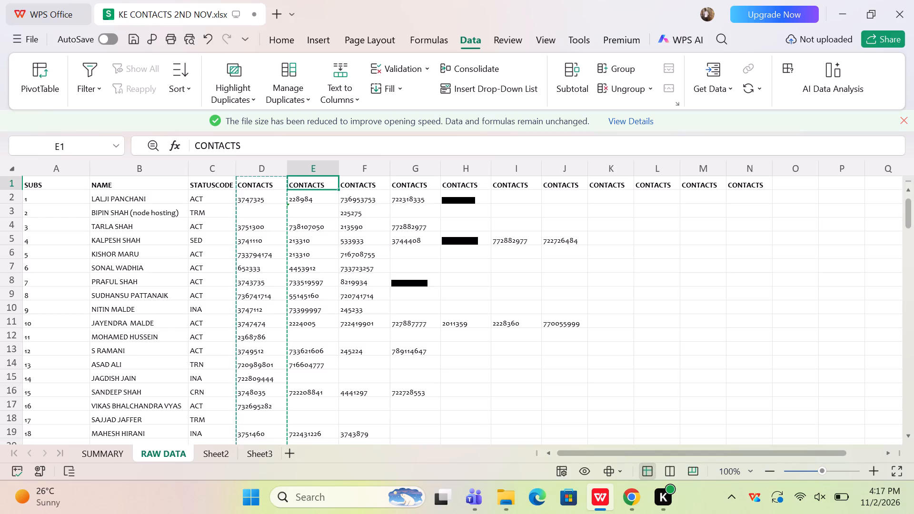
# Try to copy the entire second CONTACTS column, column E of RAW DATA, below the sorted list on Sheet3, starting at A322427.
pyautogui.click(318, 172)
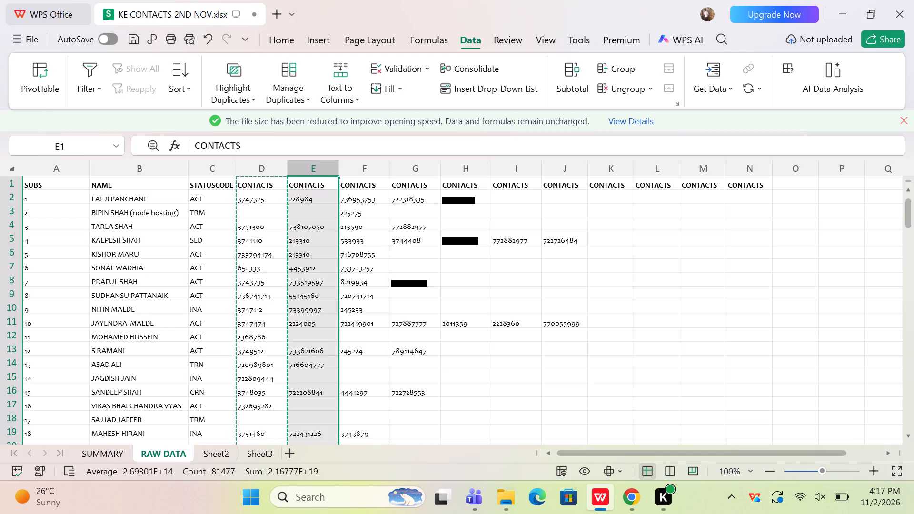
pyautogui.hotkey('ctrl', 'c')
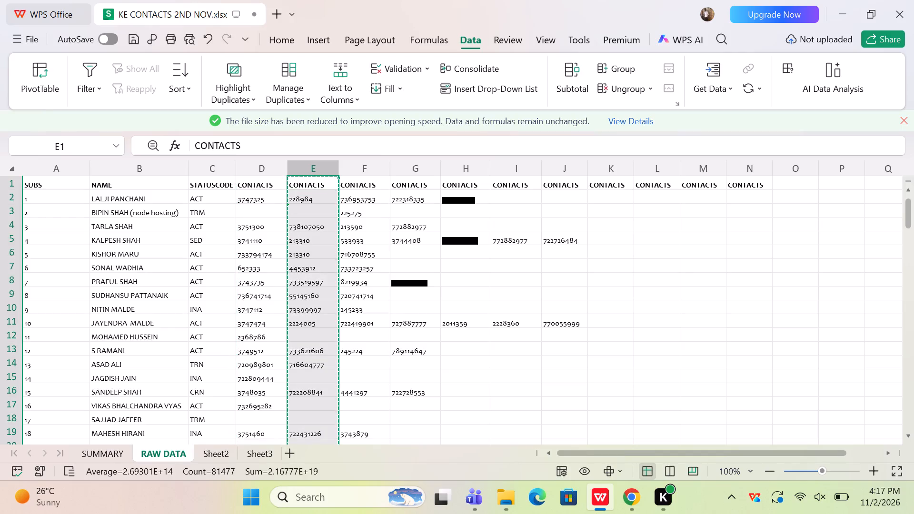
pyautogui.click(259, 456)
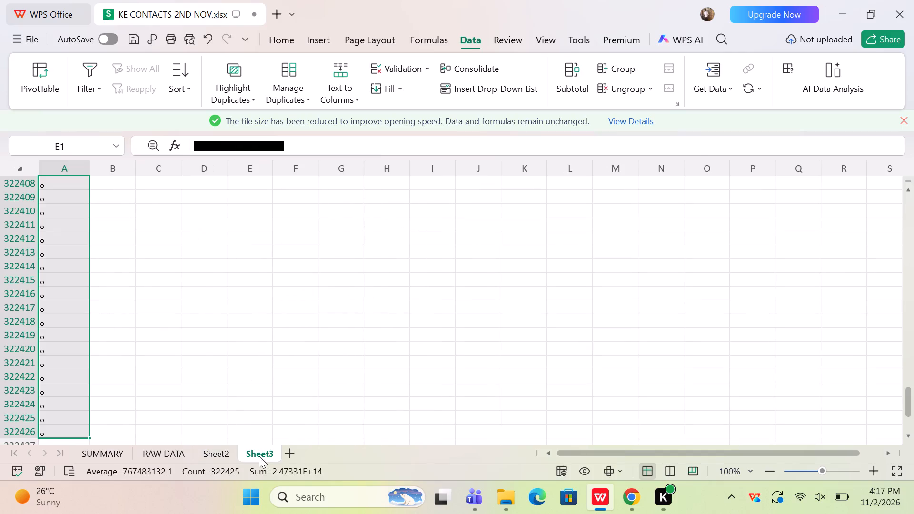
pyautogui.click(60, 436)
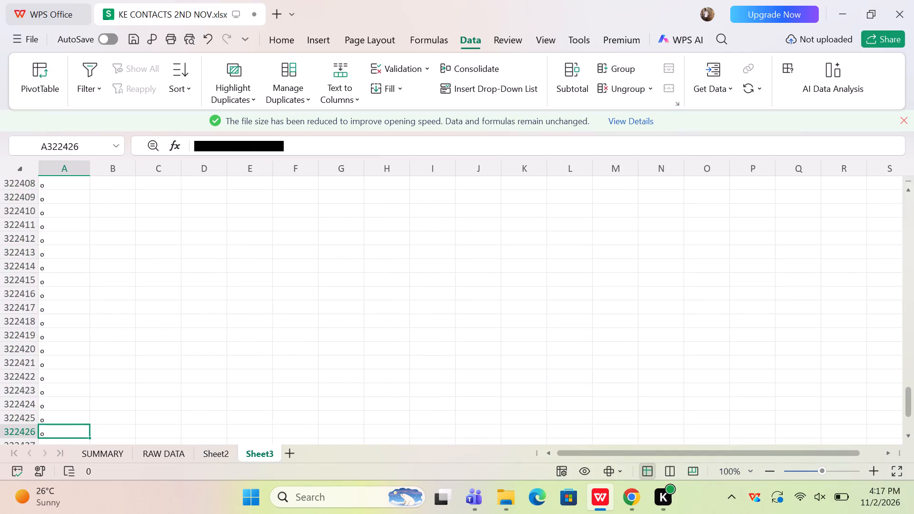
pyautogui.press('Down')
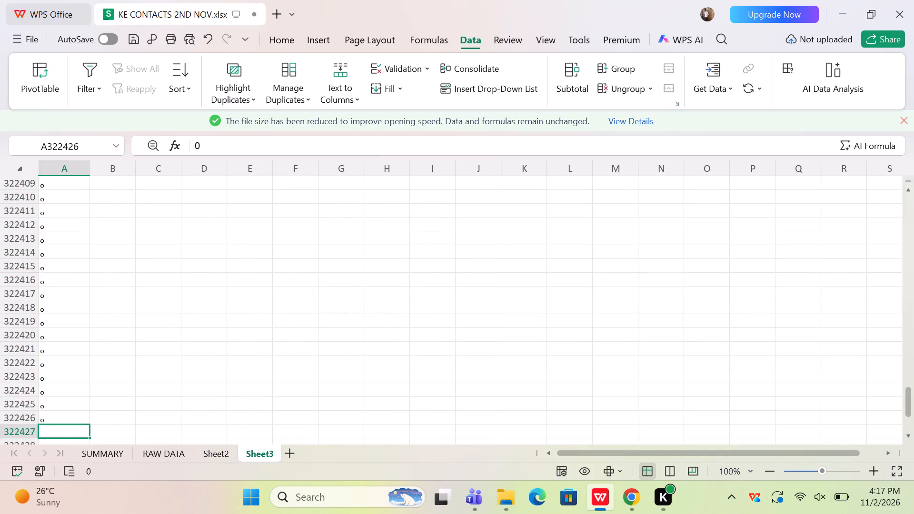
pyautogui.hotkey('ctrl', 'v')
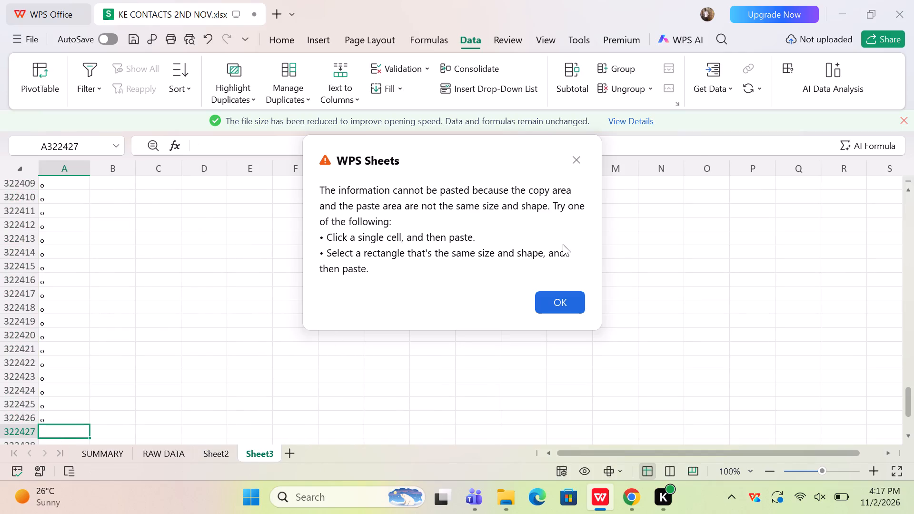
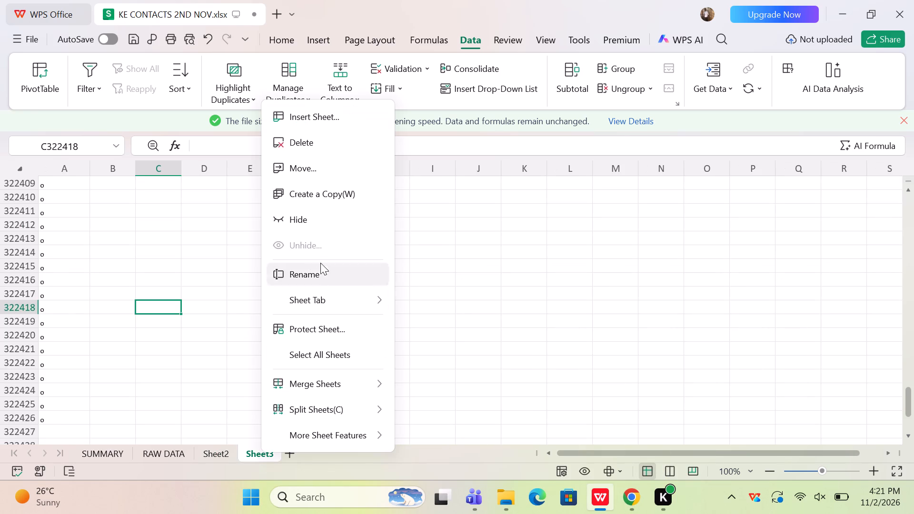
# Delete Sheet3, which holds the copied contacts column, from the workbook.
pyautogui.click(303, 141)
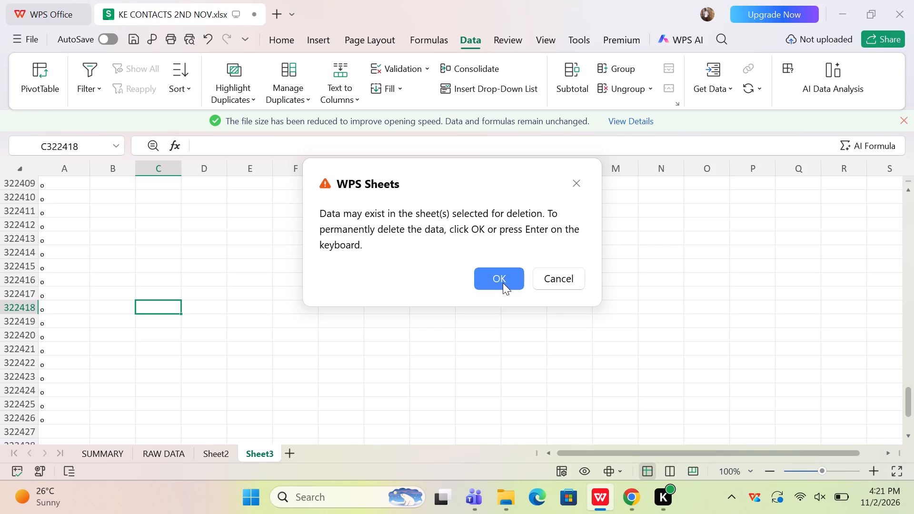
# Permanently delete Sheet3, the sheet holding the sorted copy of the CONTACTS column, from the workbook.
pyautogui.click(503, 283)
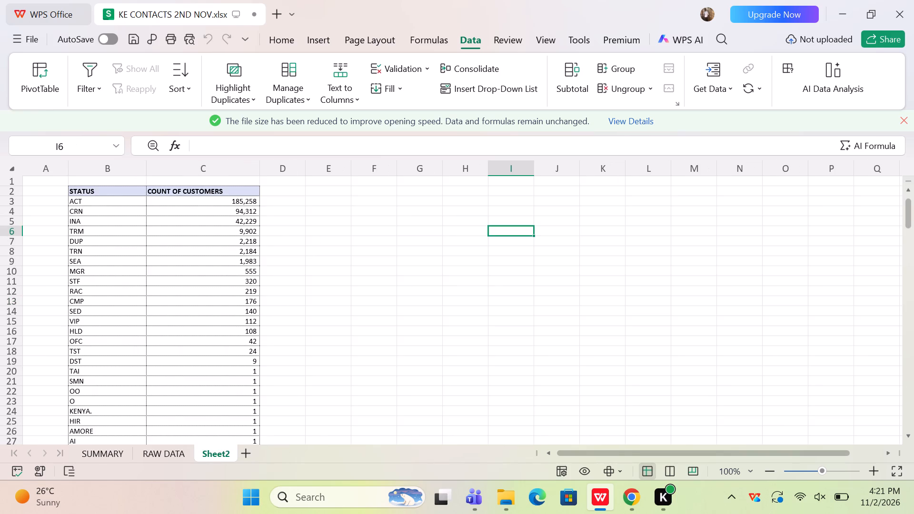